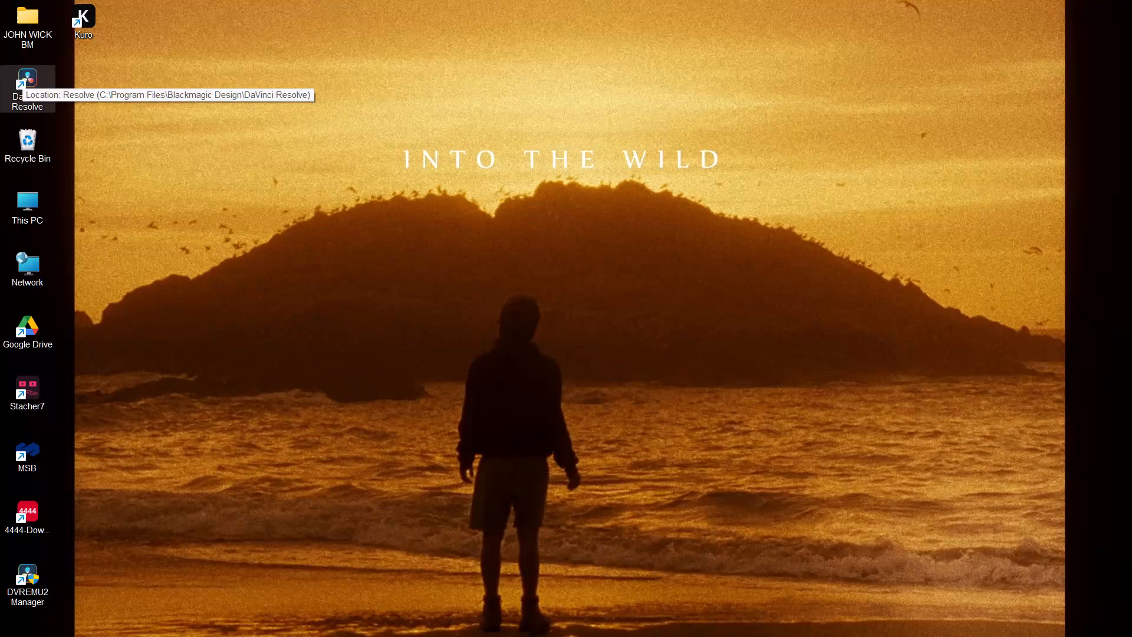
Launch DaVinci Resolve from the desktop.
double_click(31, 77)
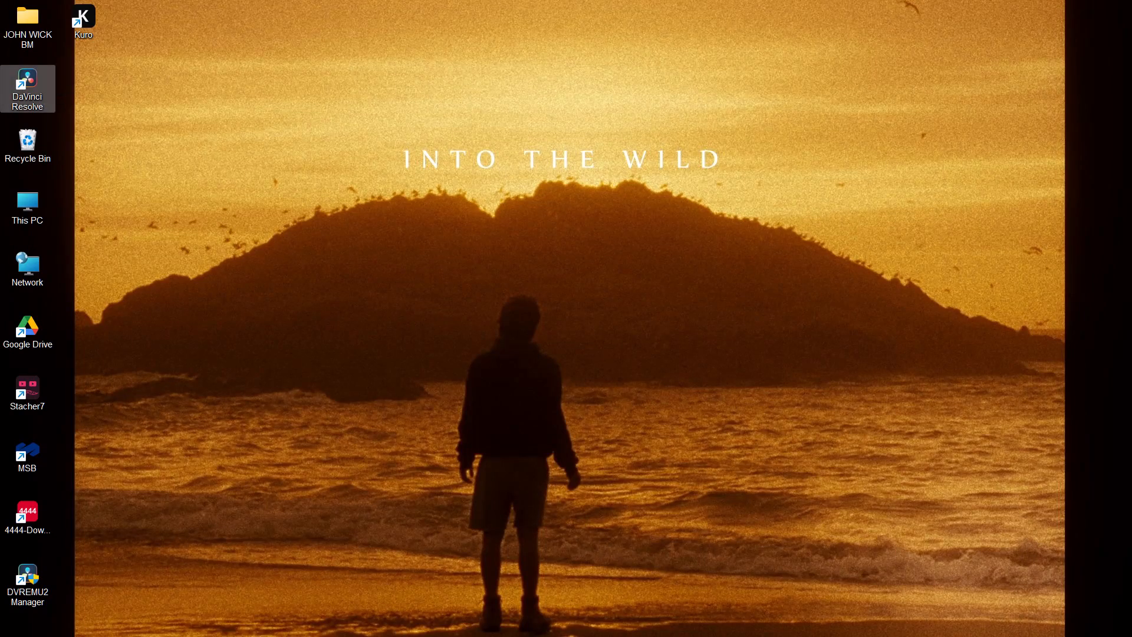
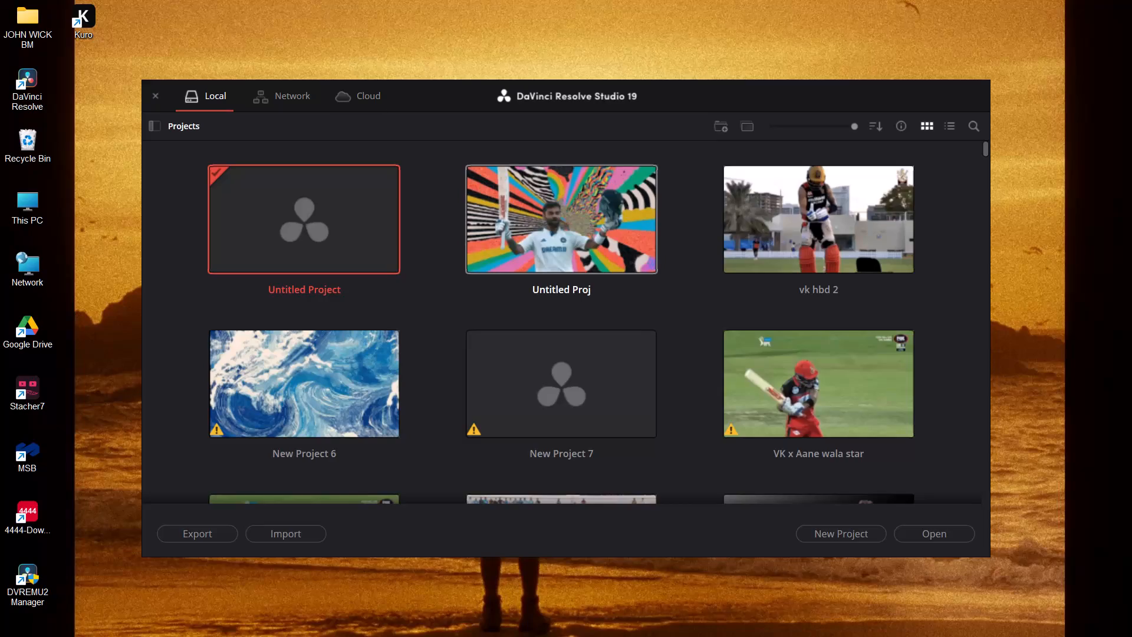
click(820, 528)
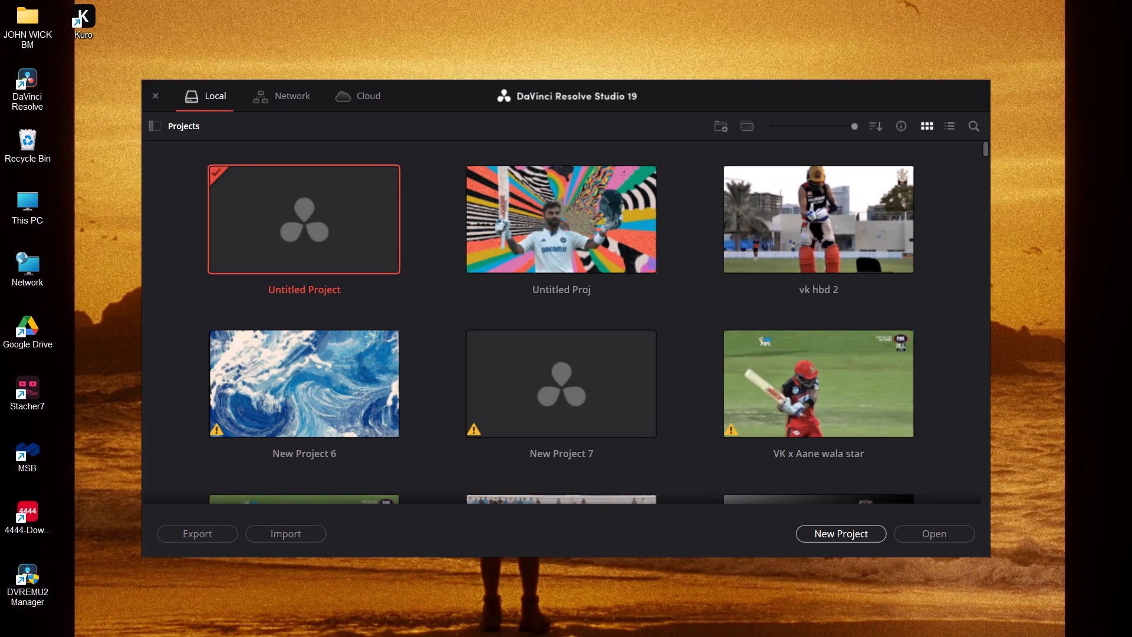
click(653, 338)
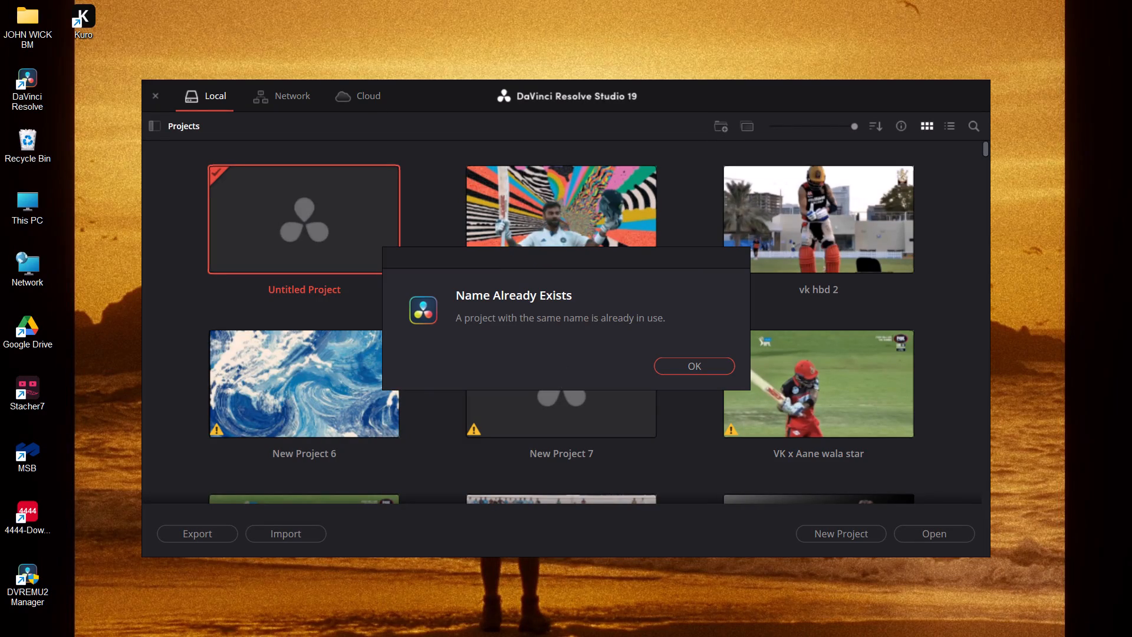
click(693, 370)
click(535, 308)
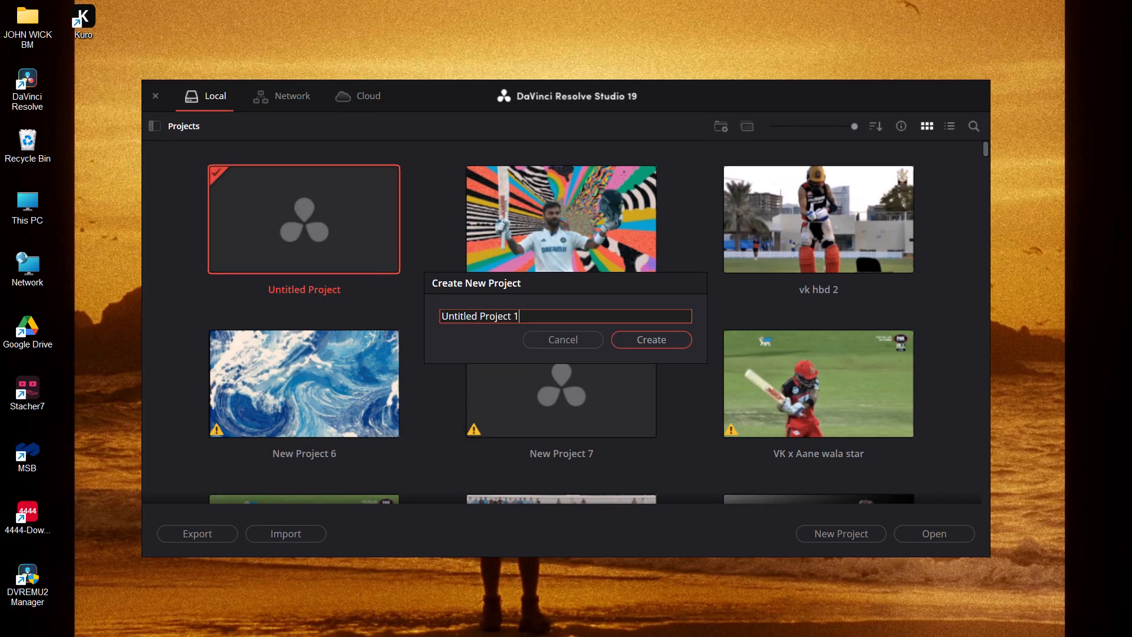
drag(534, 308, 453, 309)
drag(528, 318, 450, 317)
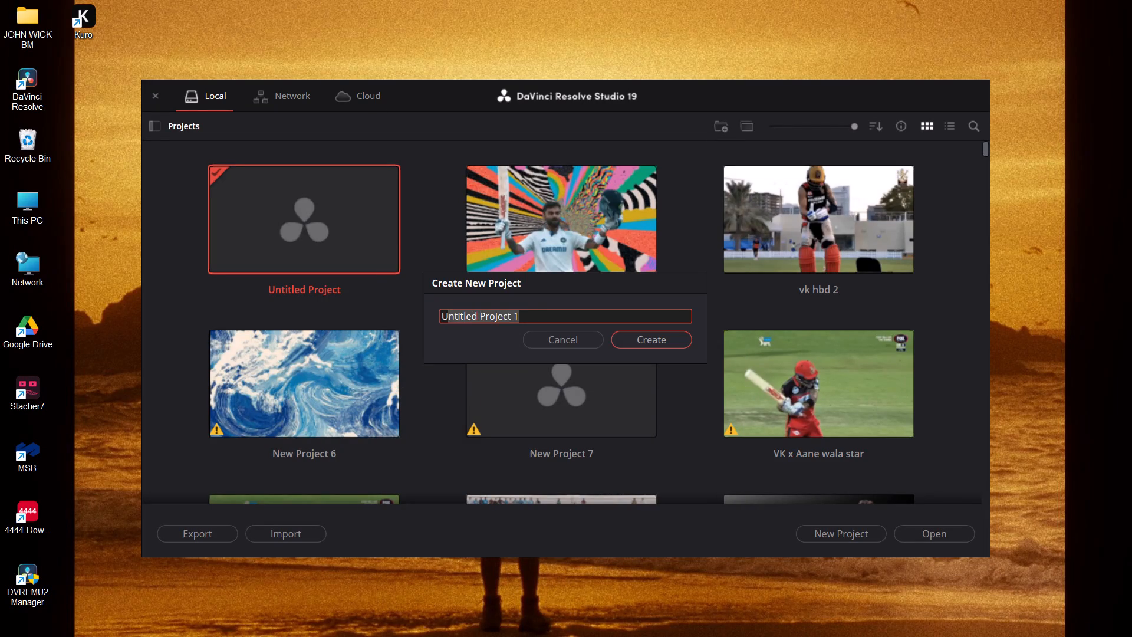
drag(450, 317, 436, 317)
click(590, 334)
Open the existing project named Untitled Proj from the local project library.
double_click(552, 233)
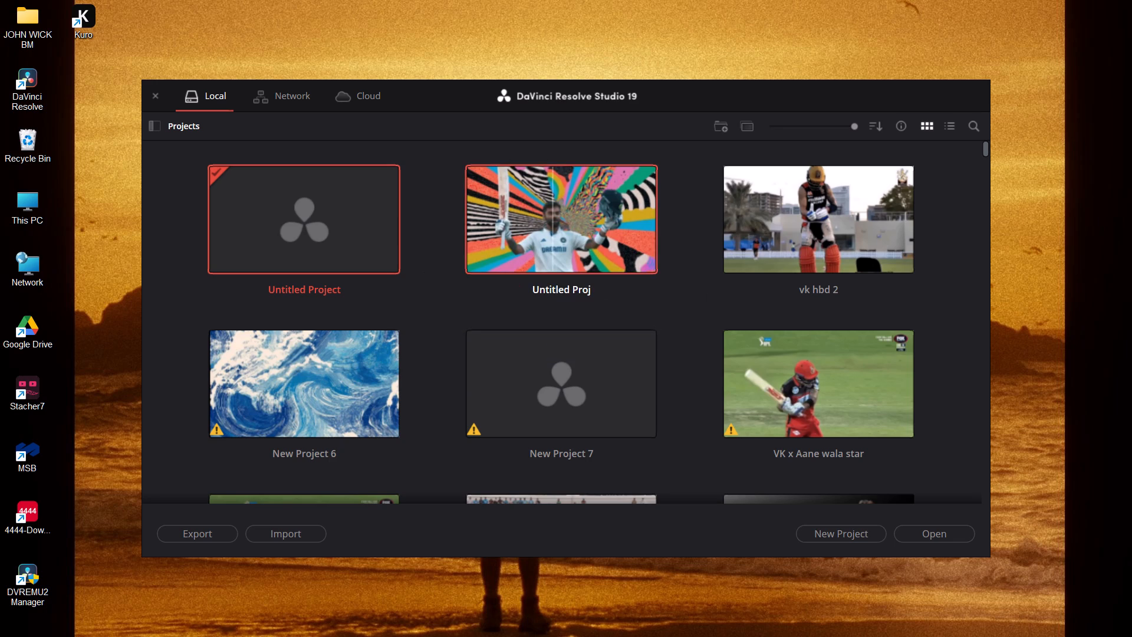
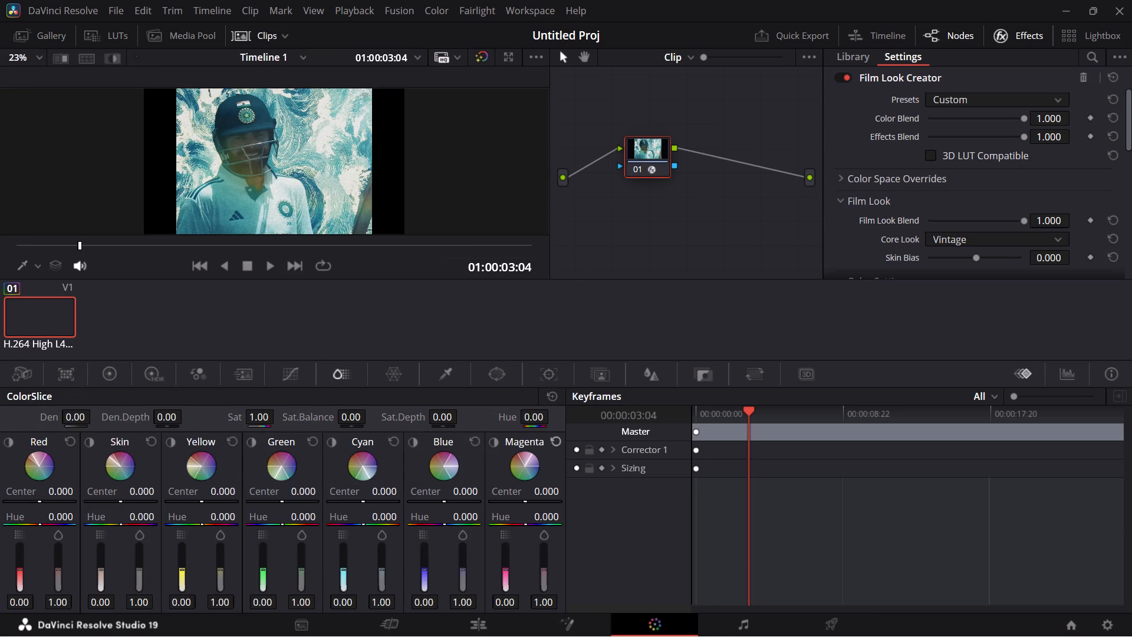
Switch to the Edit page and briefly play Timeline 1 from its beginning.
click(481, 620)
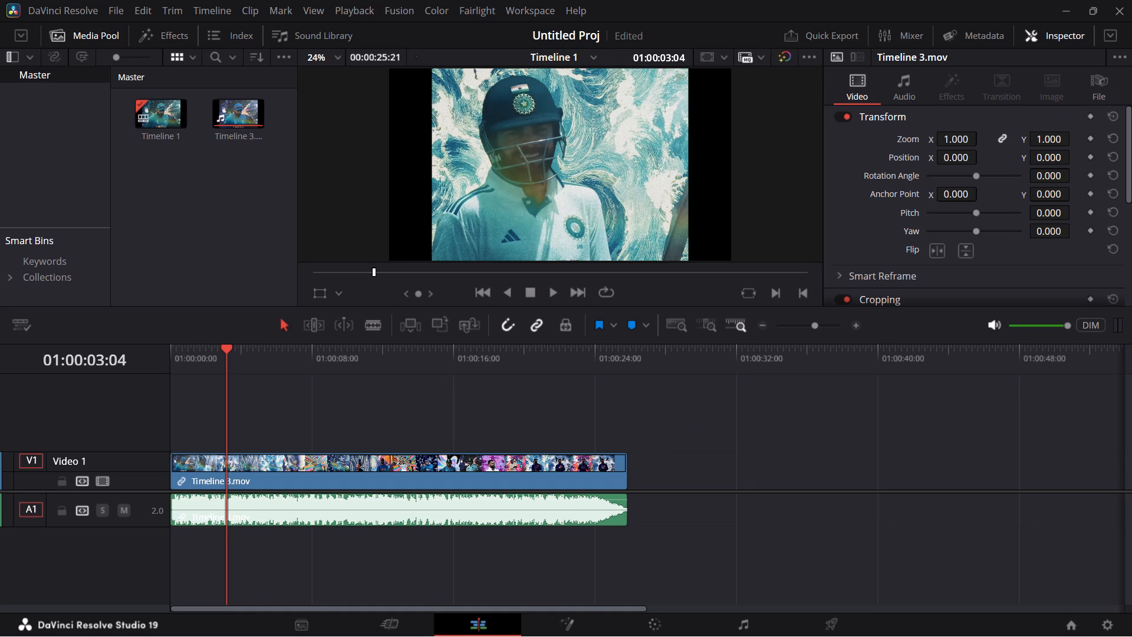
drag(223, 359, 153, 363)
key(space)
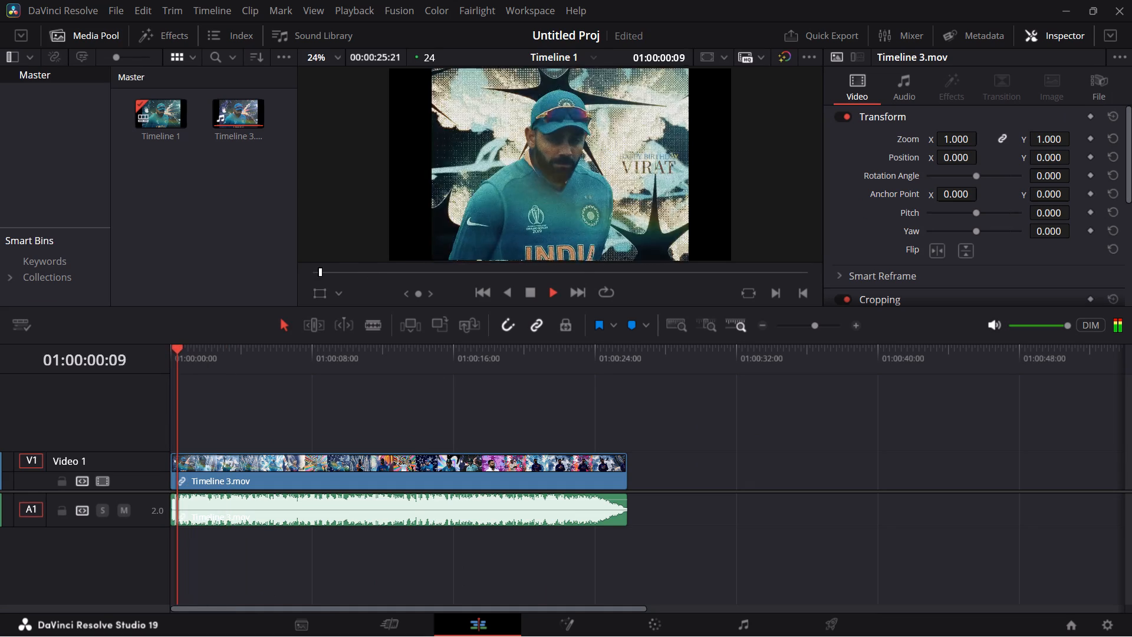
key(space)
Set the timeline resolution width to 1440 pixels in the project settings and save them.
click(1105, 623)
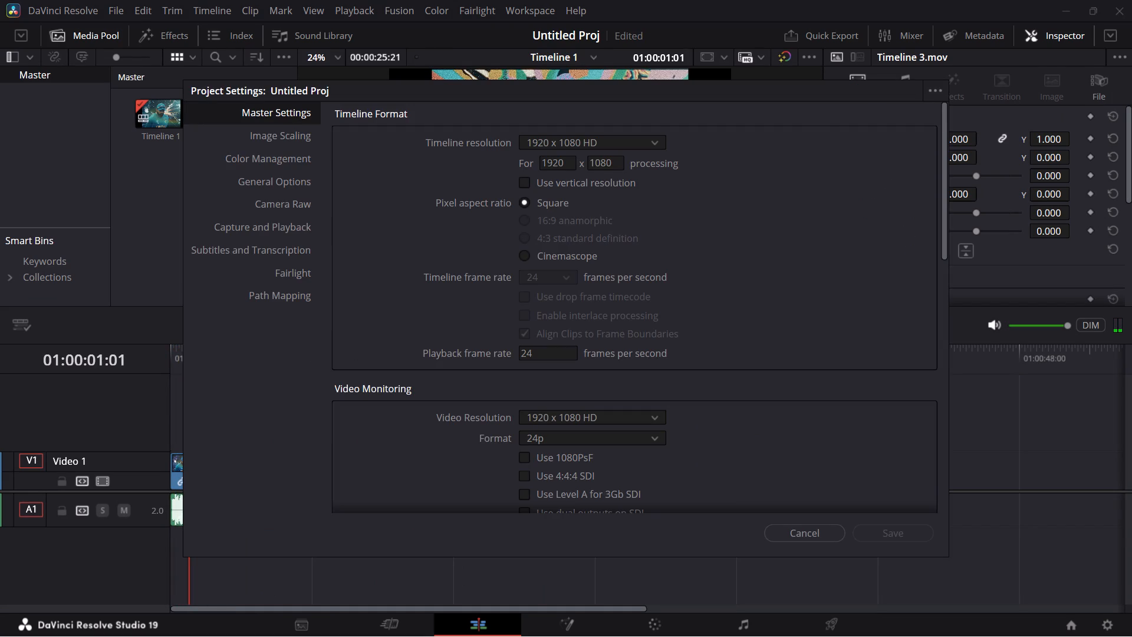
double_click(552, 157)
key(1)
key(4)
key(4)
key(0)
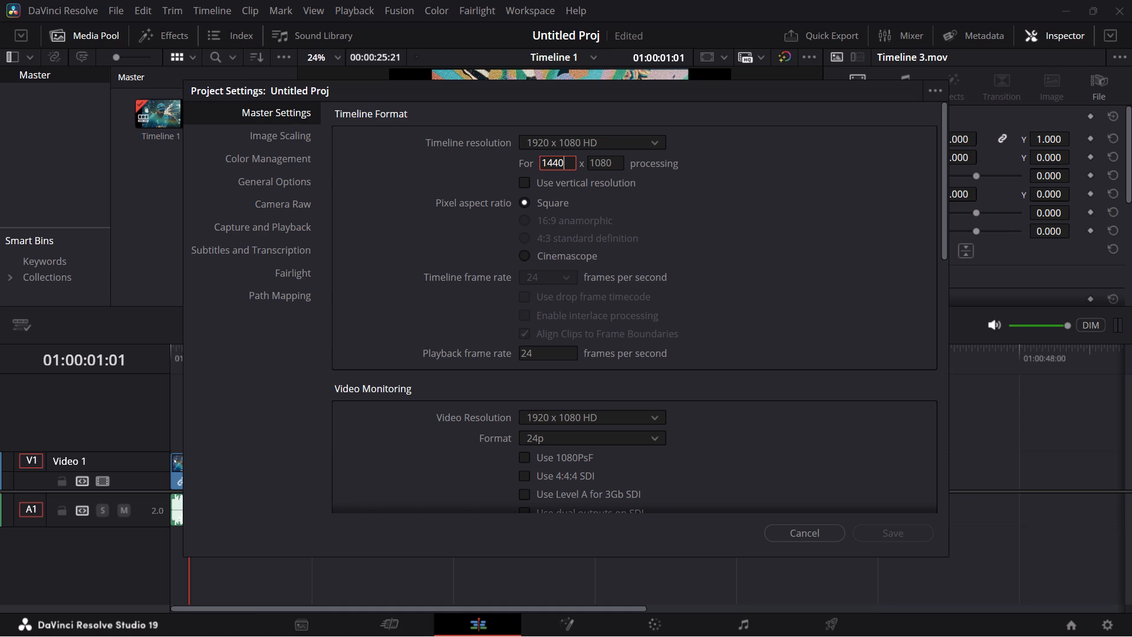
click(782, 209)
click(872, 537)
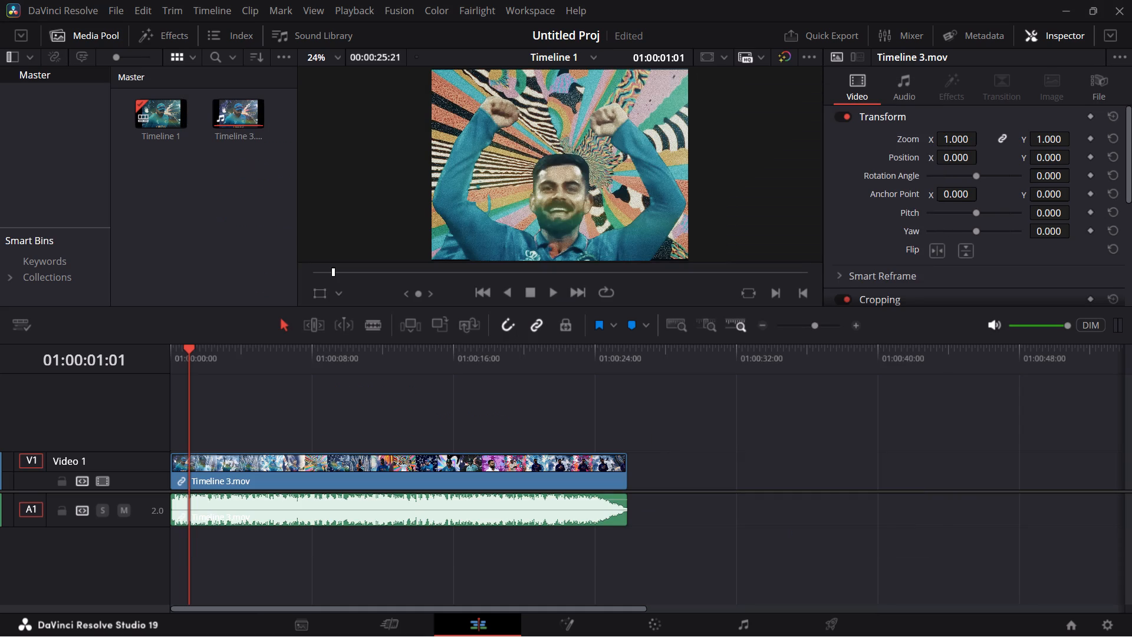
Play Timeline 1 from the start to review the video in the new frame size.
drag(184, 353, 148, 354)
key(space)
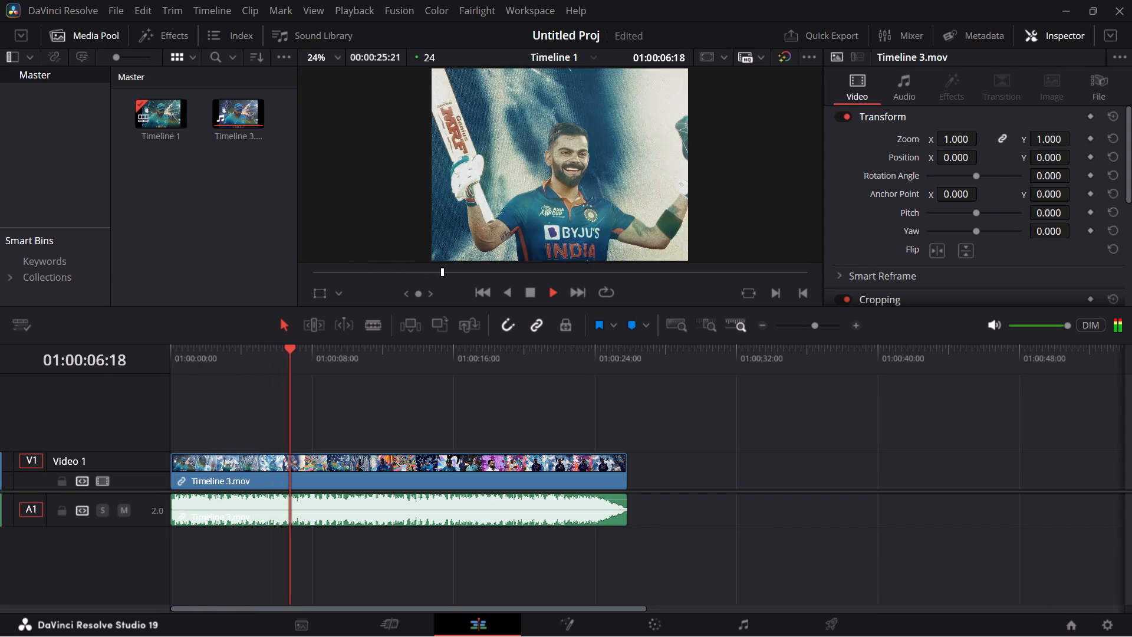
key(space)
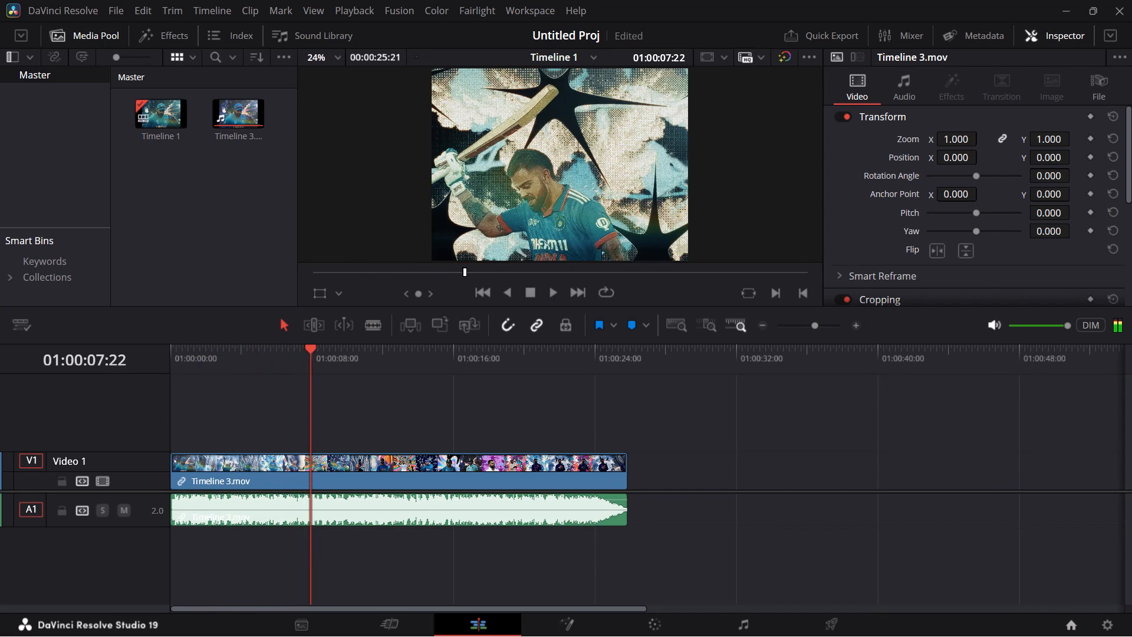
Create a new project named "try newww" in the local project library.
click(1067, 623)
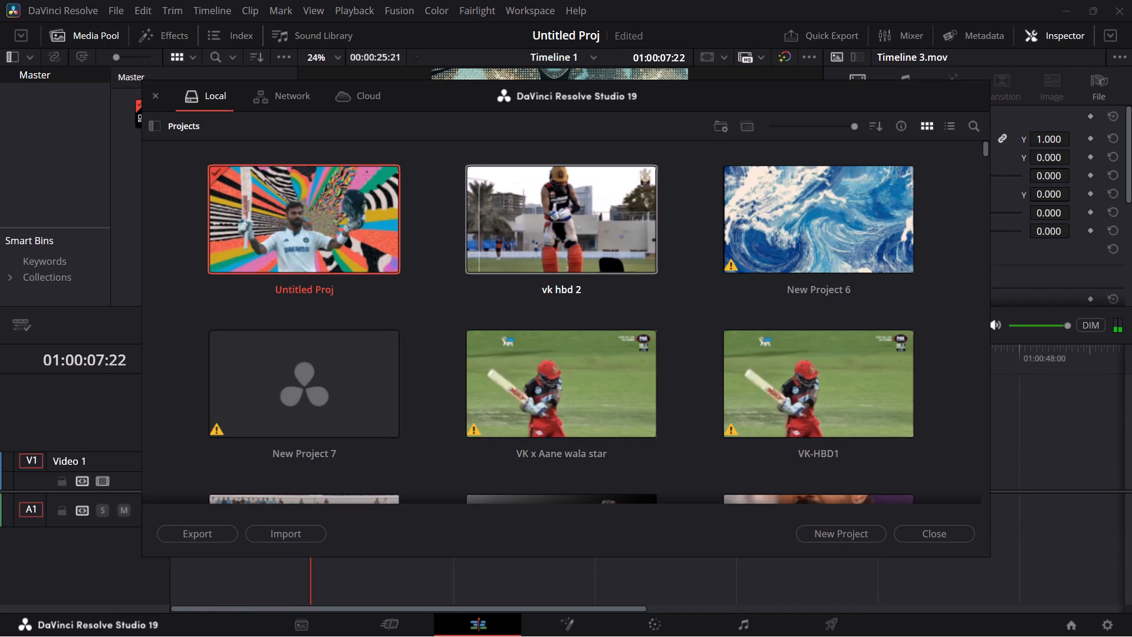
scroll(275, 239, up, 6)
click(844, 531)
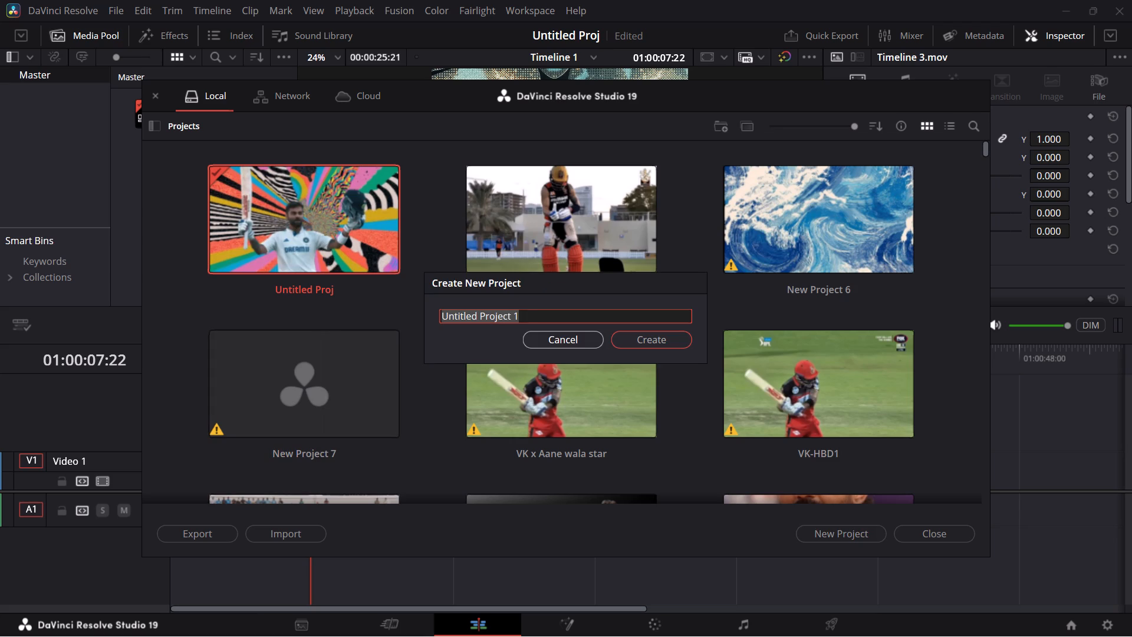
text(try newww)
key(Return)
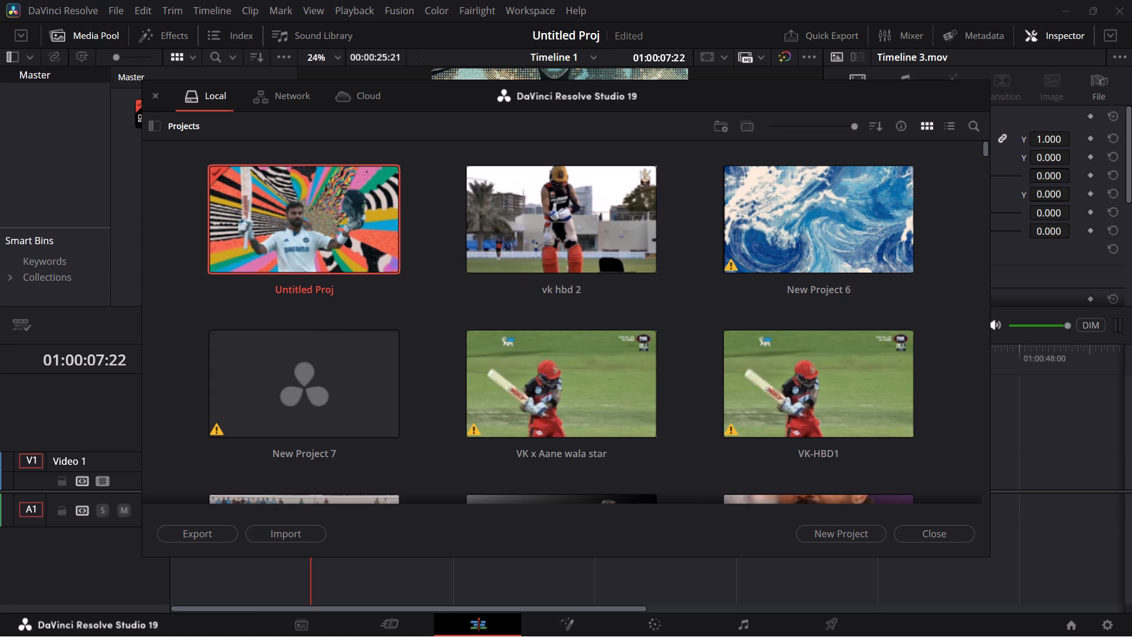
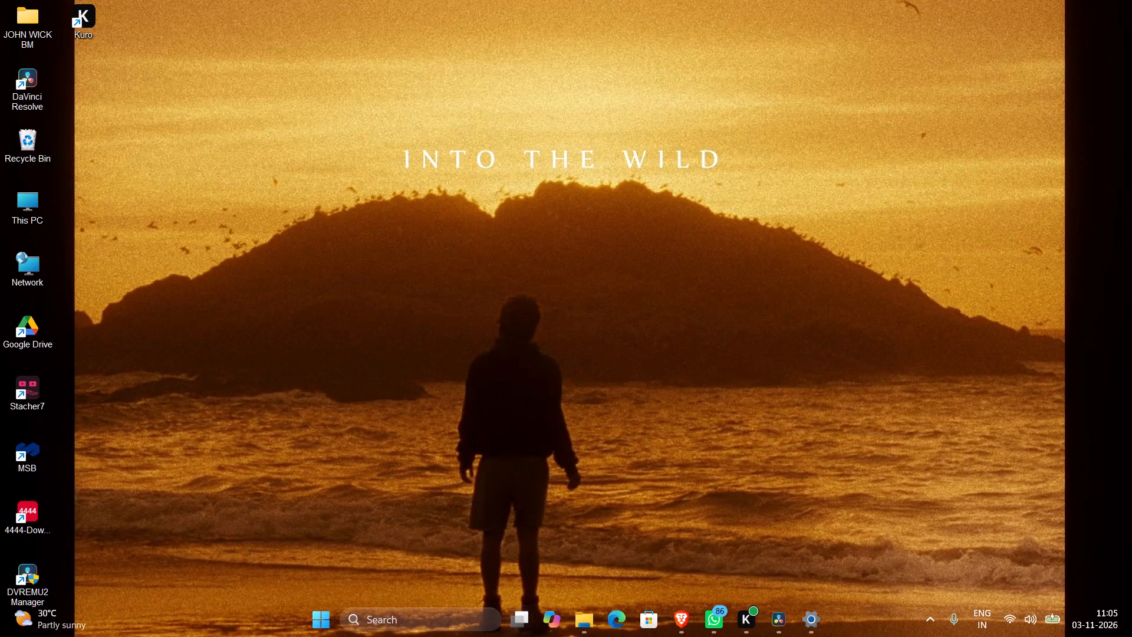
Switch to DaVinci Resolve and browse the media import to the cricket folder inside clips for edits on New Volume (E:).
click(791, 631)
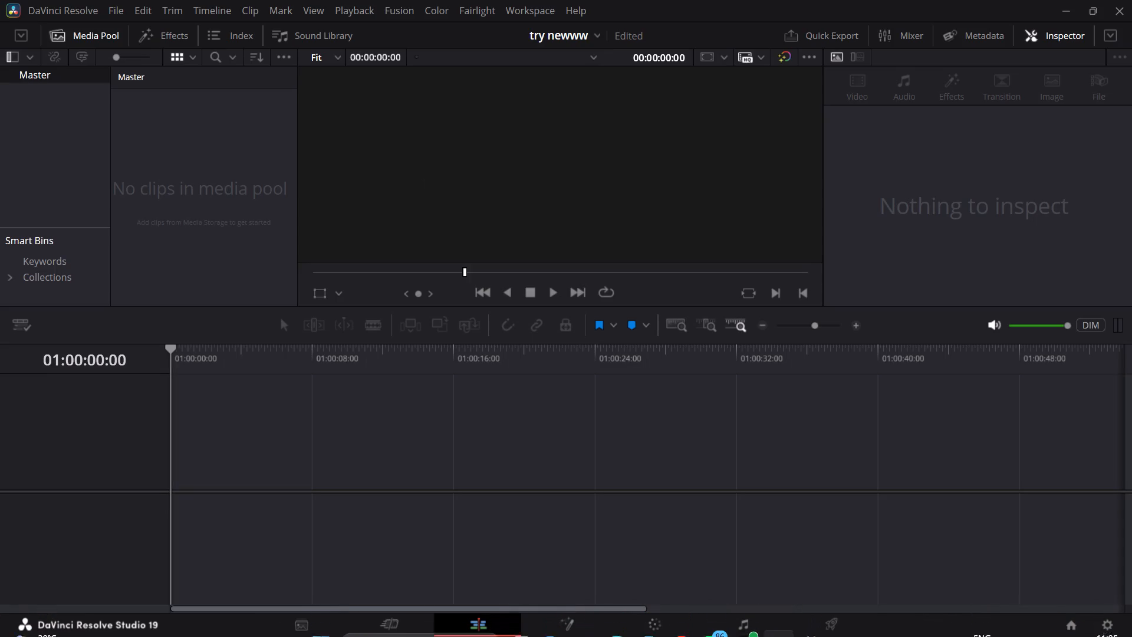
click(476, 428)
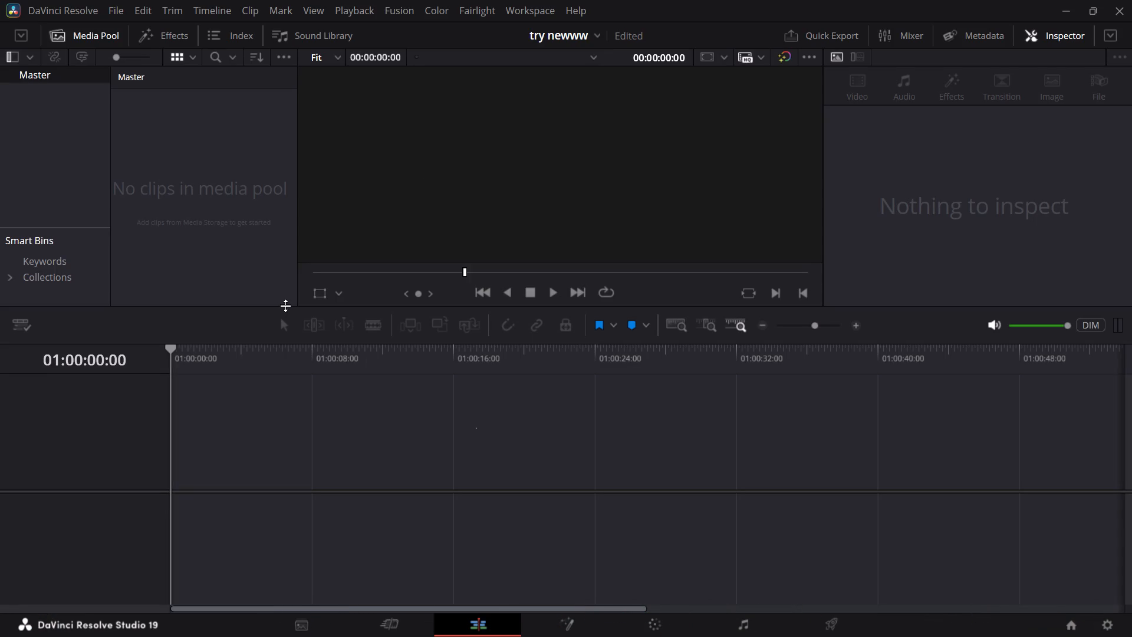
key(ctrl+i)
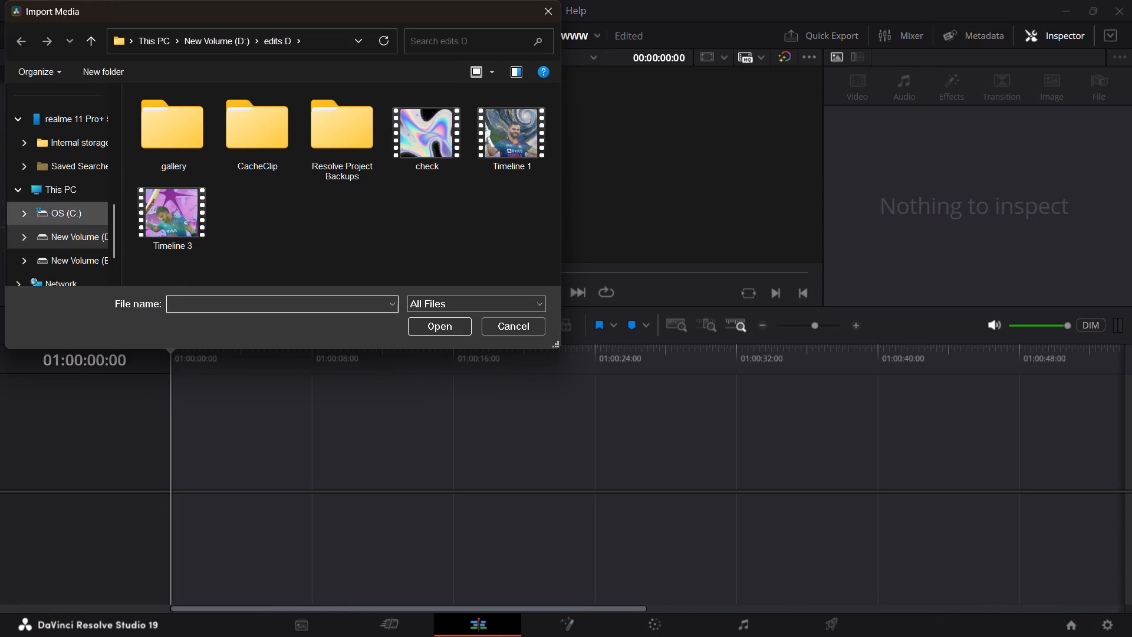
click(91, 238)
scroll(91, 236, down, 1)
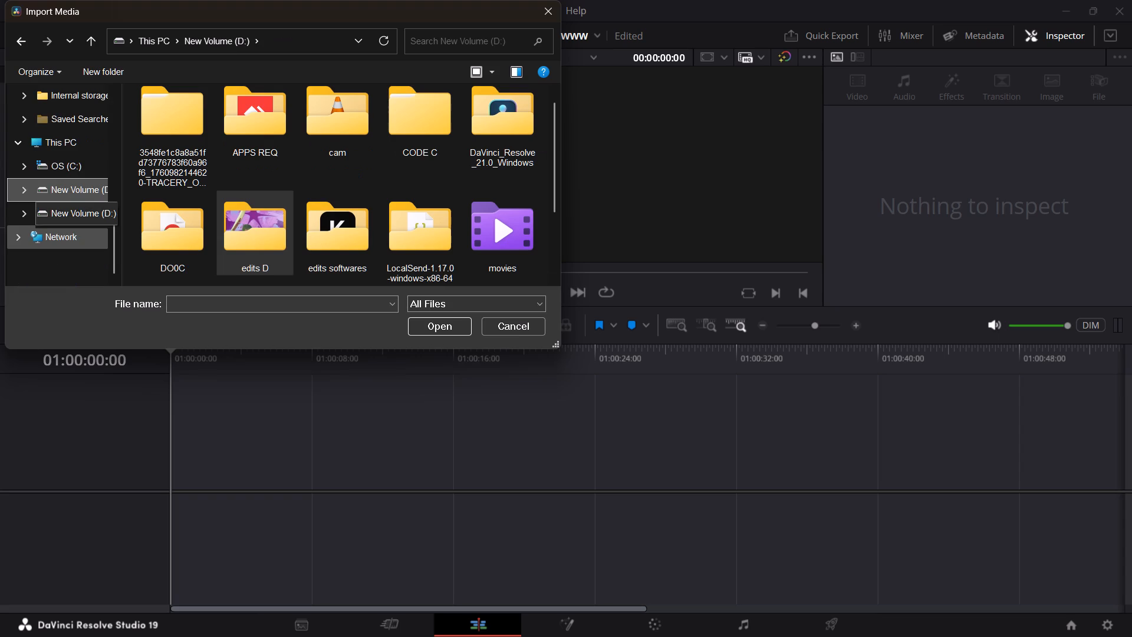
click(88, 207)
click(87, 211)
double_click(456, 123)
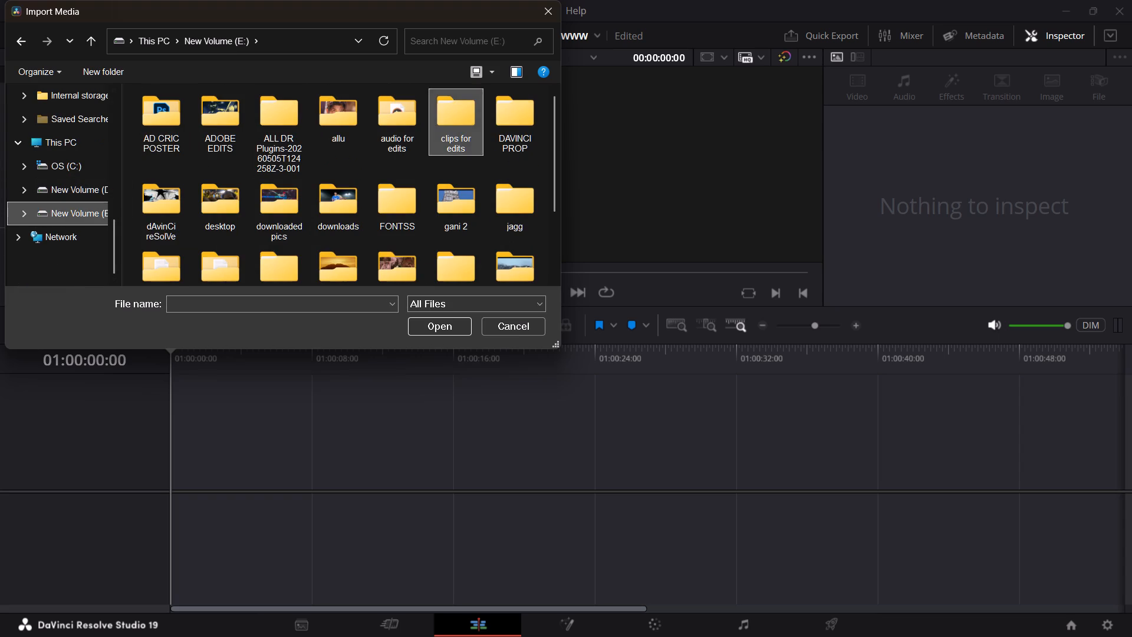
double_click(304, 165)
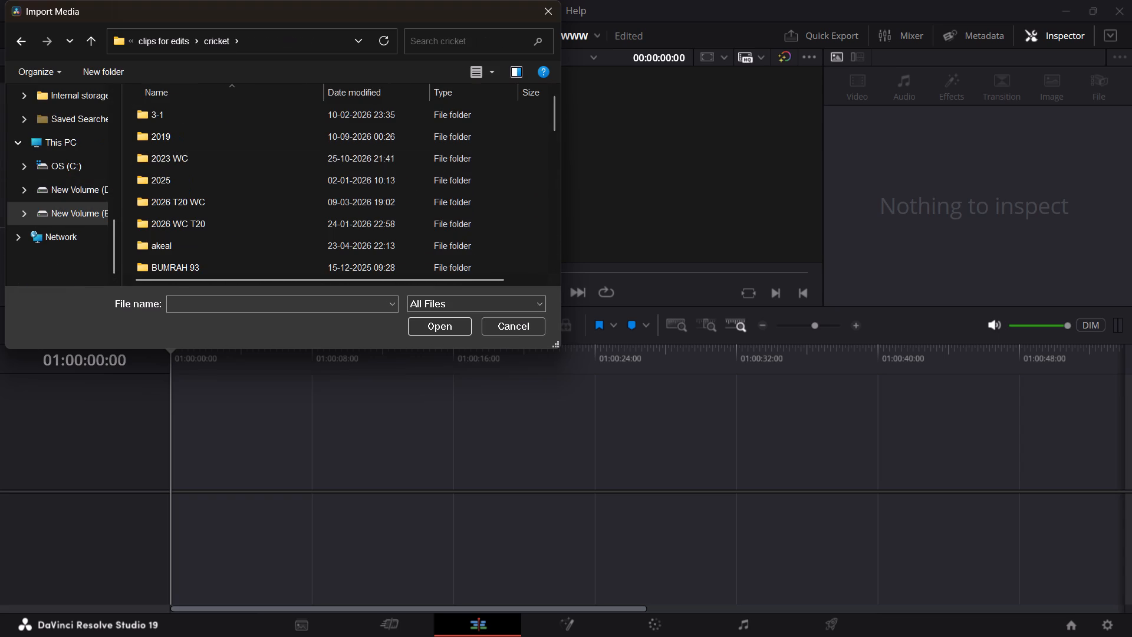
scroll(275, 184, down, 8)
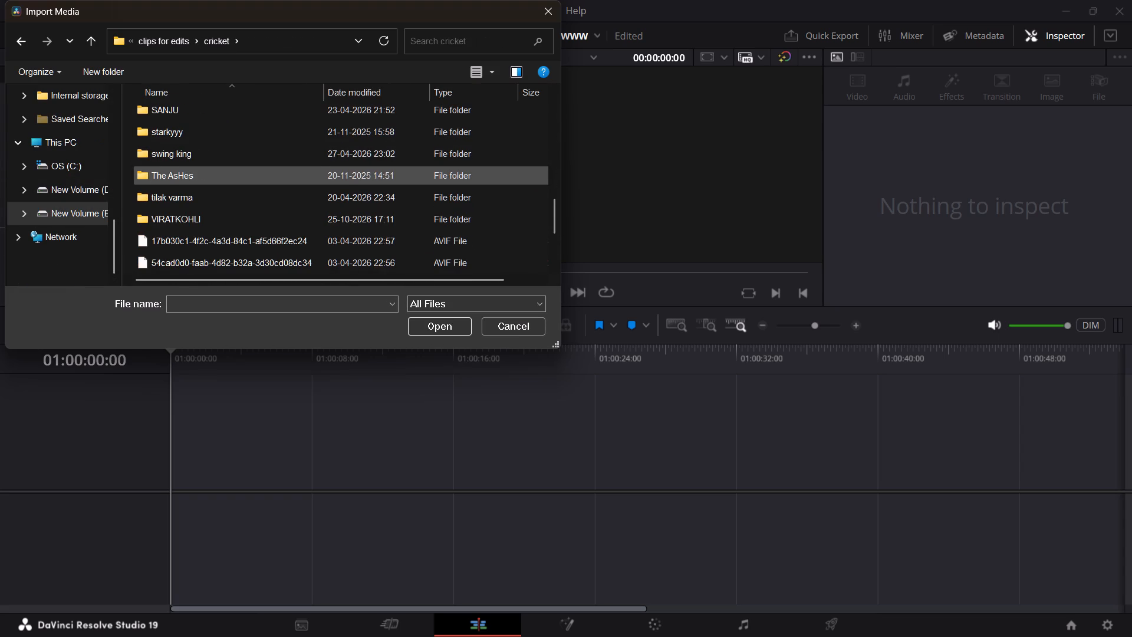
scroll(271, 219, down, 1)
double_click(271, 219)
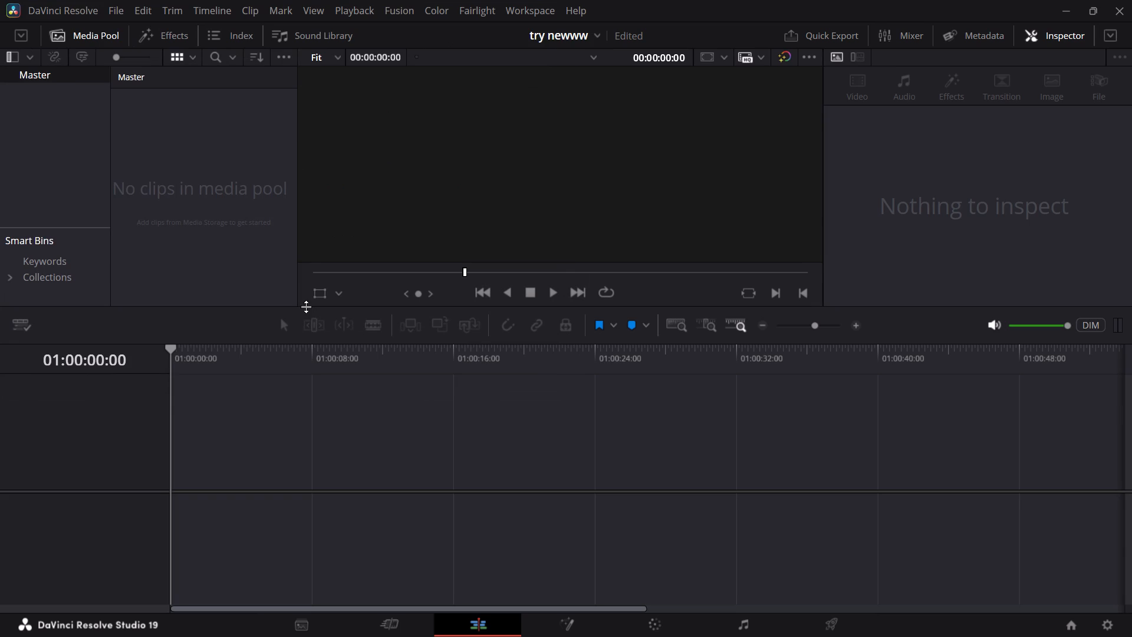
Import the clip cp1 (1) from the clip1 folder inside VIRATKOHLI into the media pool.
click(193, 190)
key(ctrl+i)
scroll(178, 190, down, 3)
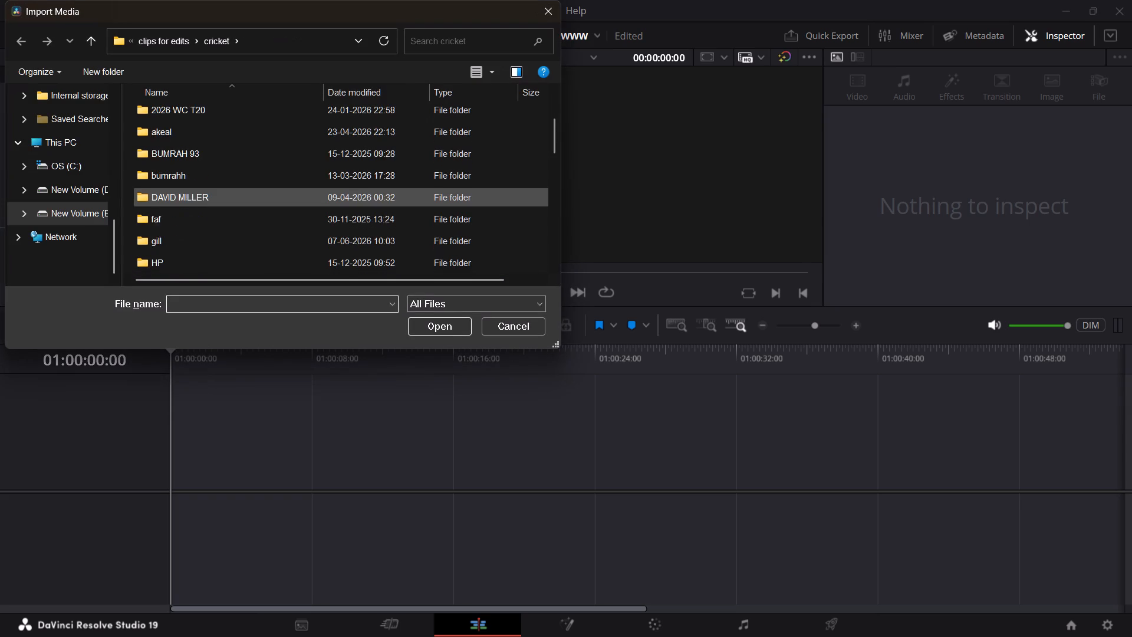
scroll(178, 193, up, 4)
scroll(178, 193, down, 4)
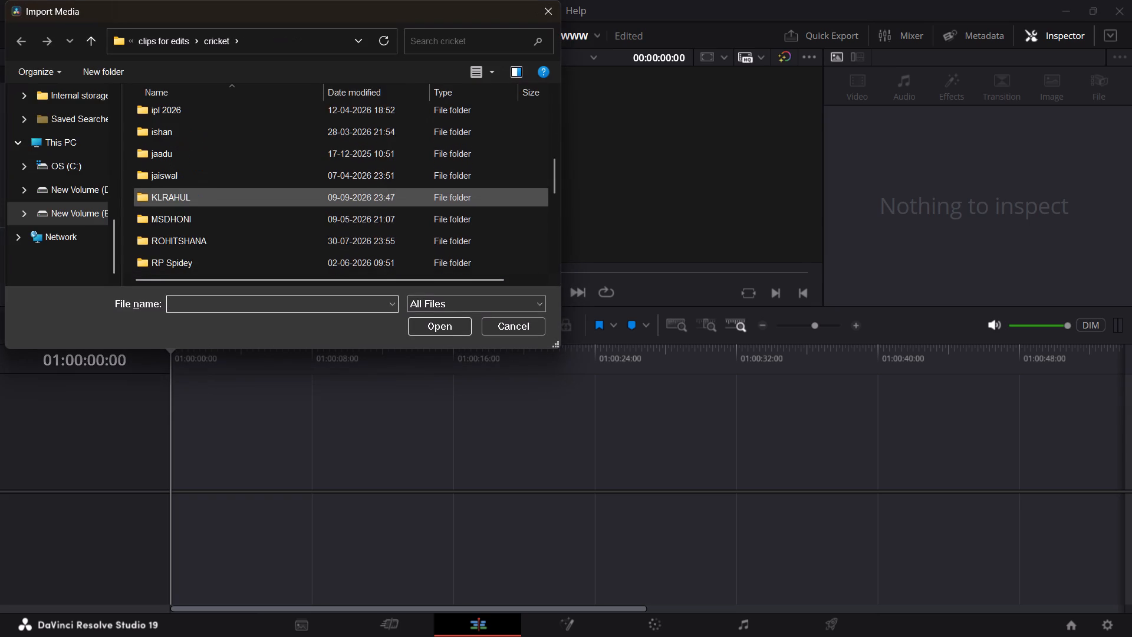
scroll(178, 193, down, 4)
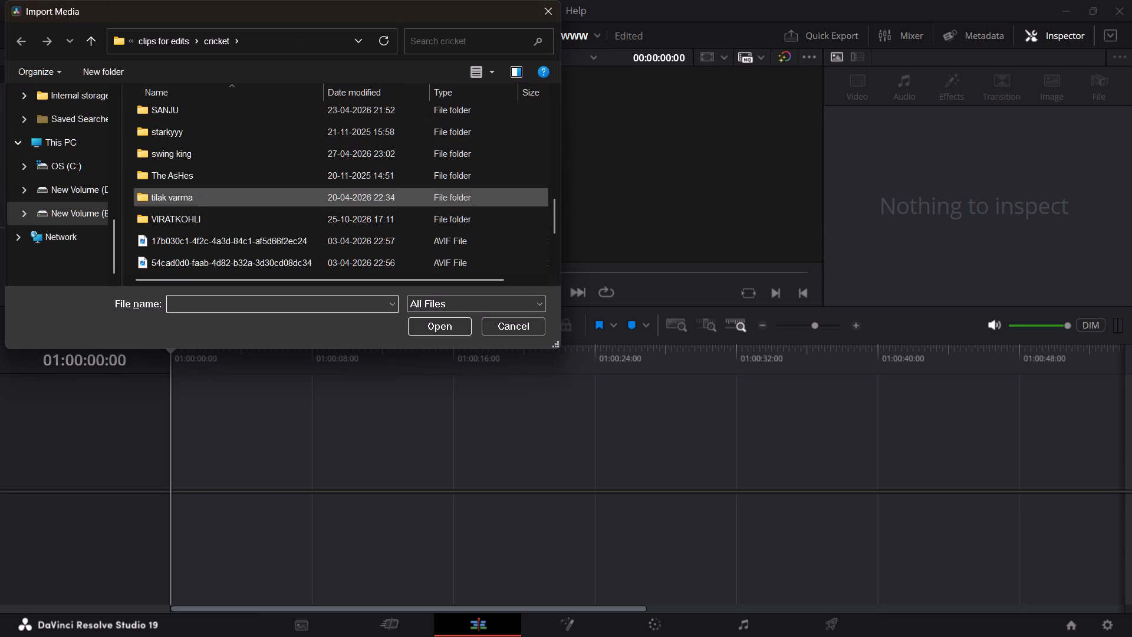
double_click(183, 212)
double_click(227, 153)
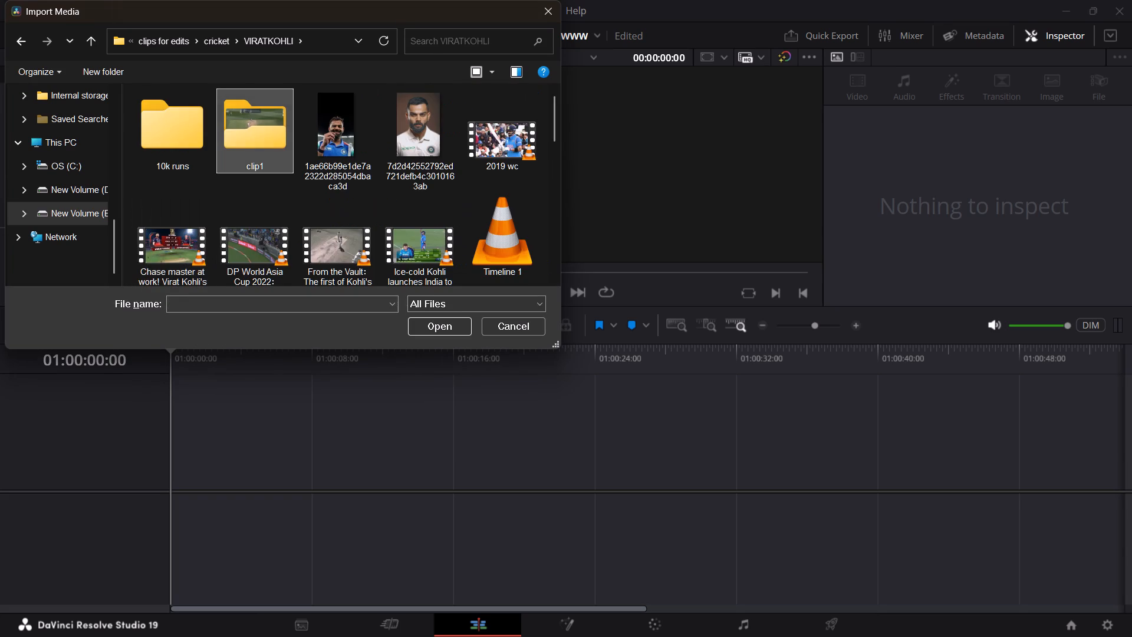
click(179, 147)
click(420, 325)
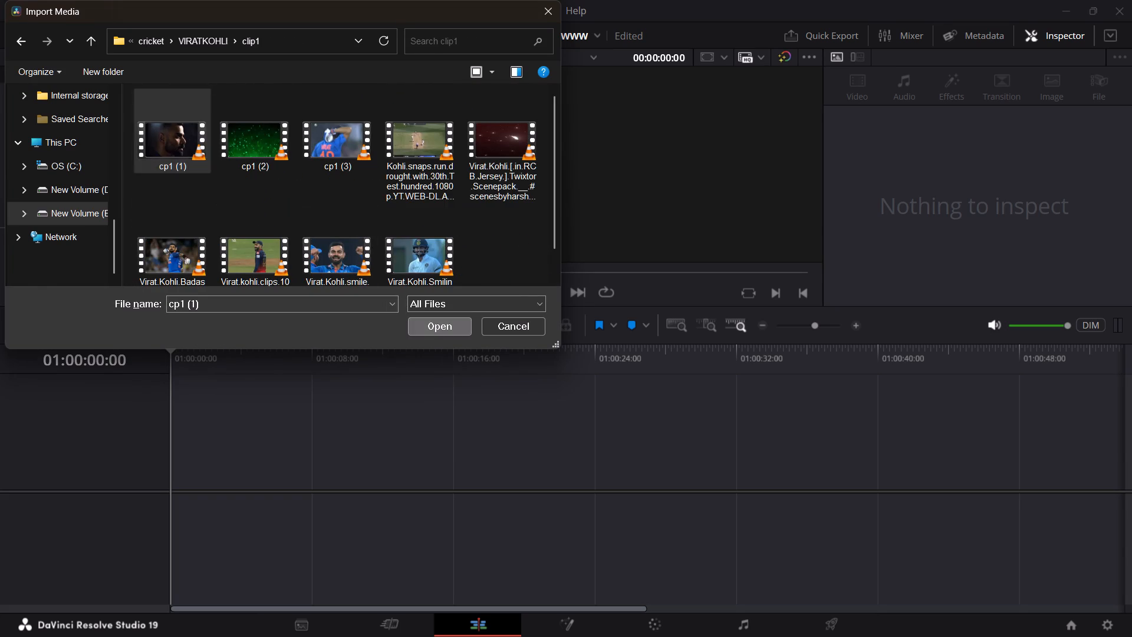
click(678, 380)
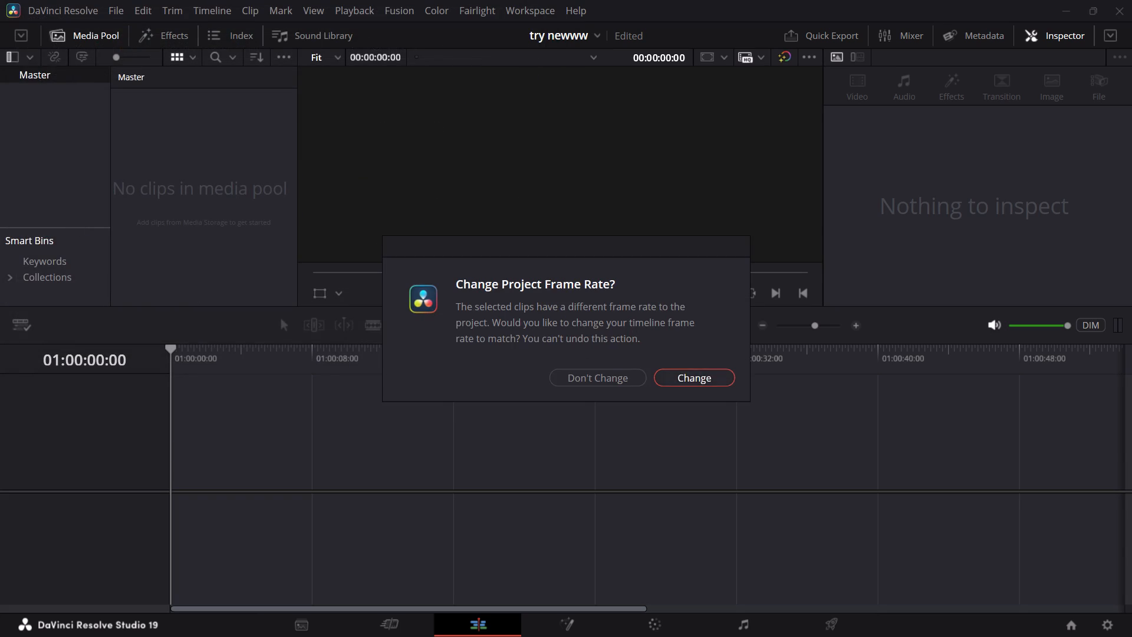
Place cp1 (1).mp4 from the media pool at the very start of a new timeline.
click(199, 180)
drag(159, 116, 190, 489)
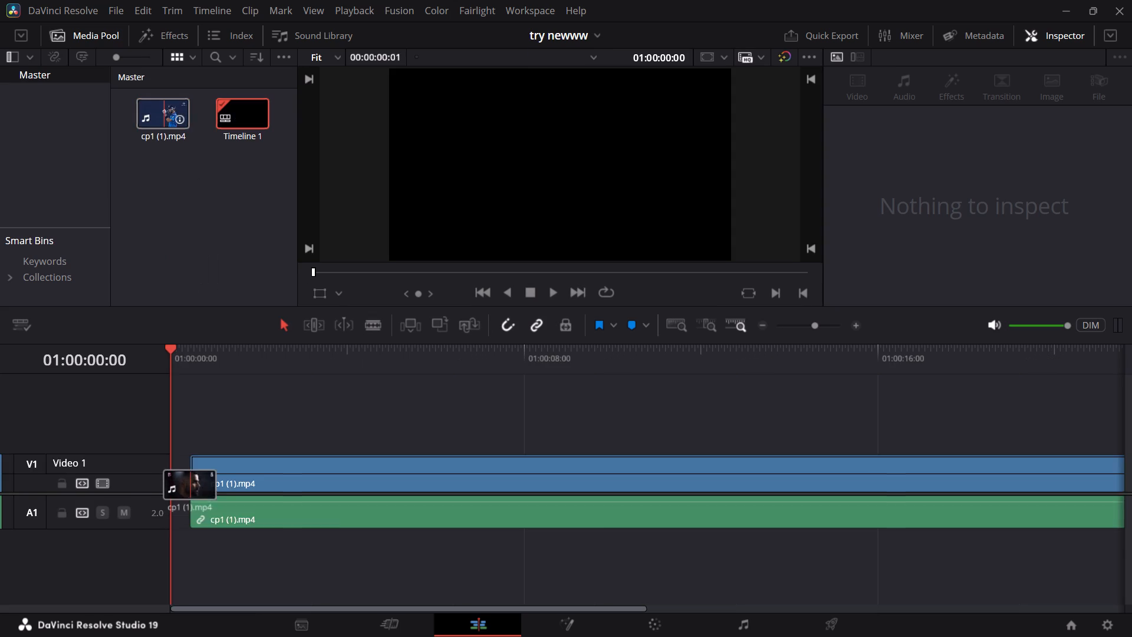
drag(190, 489, 154, 484)
Briefly play the opening of the timeline to review the clip.
click(259, 403)
key(space)
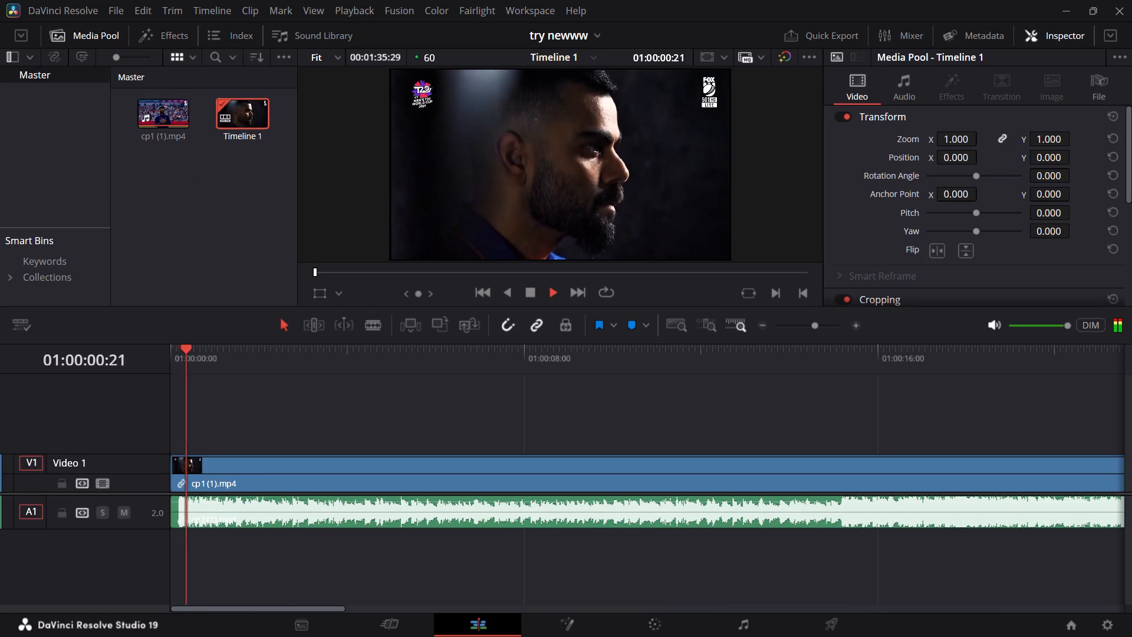
key(space)
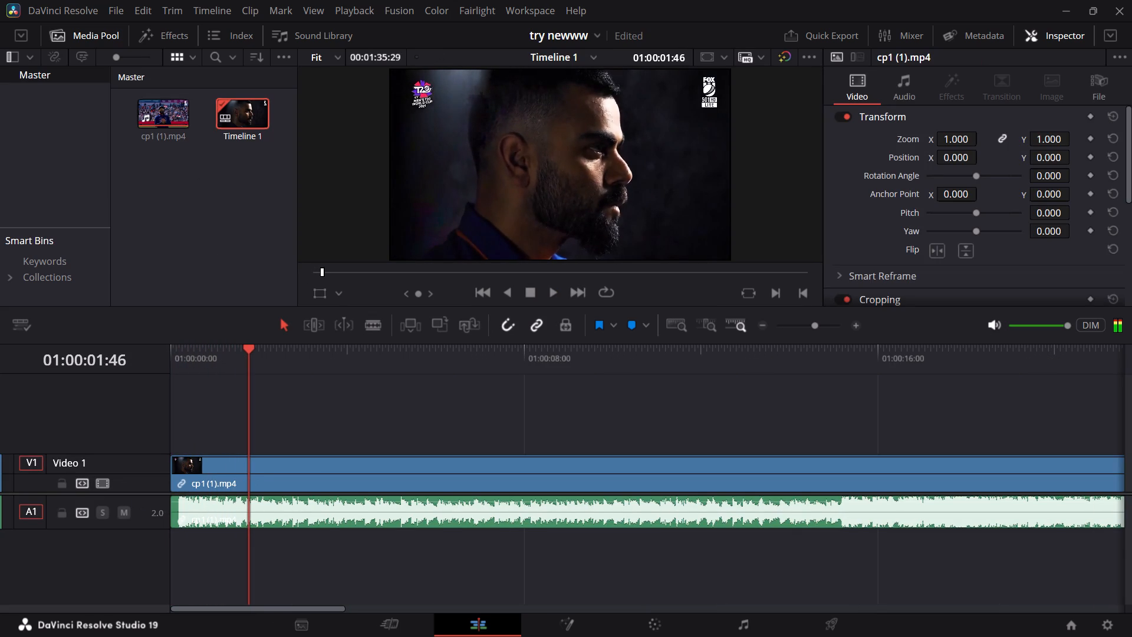
Delete the audio of cp1 (1).mp4 from track A1 while Video 1 is locked, and unlock Video 1 with the playhead at the start.
click(120, 509)
click(56, 479)
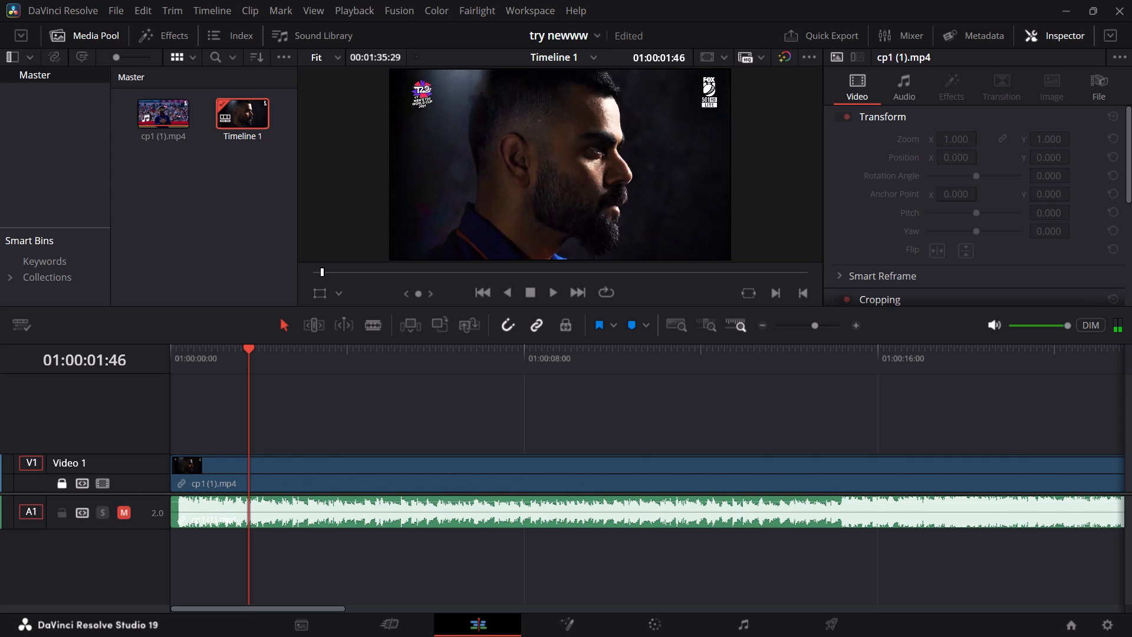
click(241, 468)
key(BackSpace)
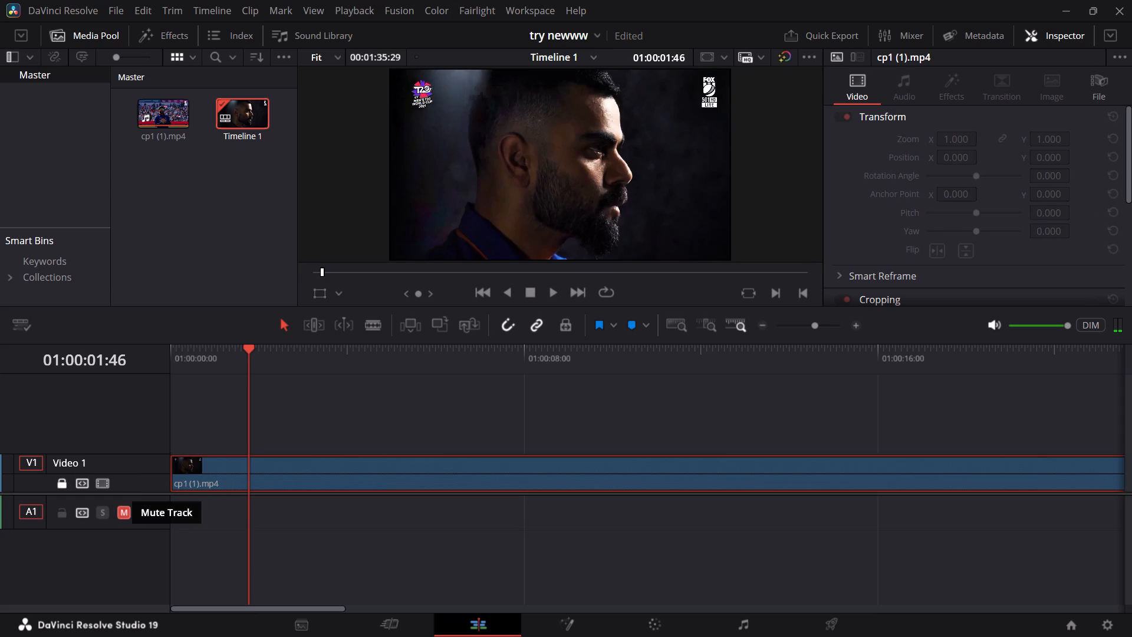
click(122, 515)
drag(177, 357, 133, 366)
click(60, 484)
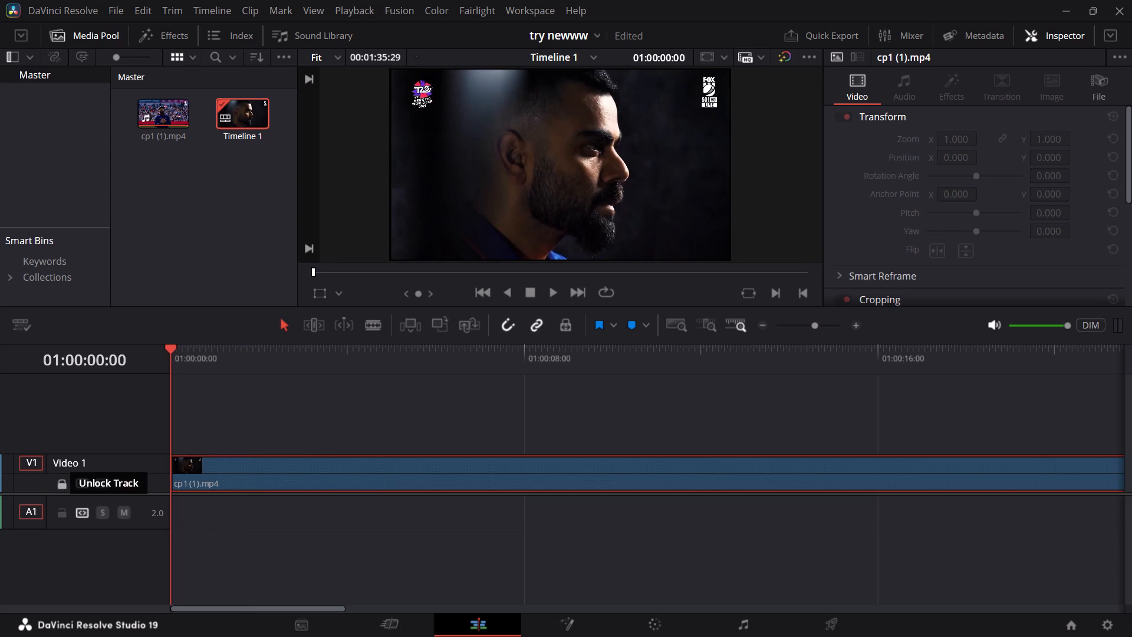
Play the clip to the shot change and split it at 01:00:07:20.
click(351, 403)
key(space)
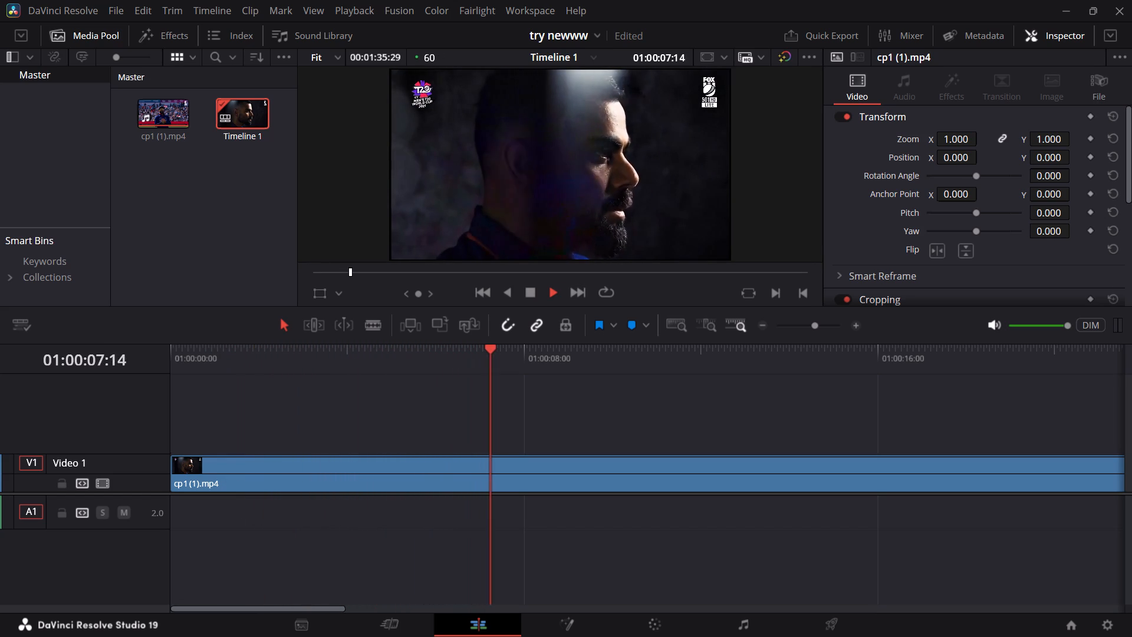
key(space)
drag(500, 352, 495, 352)
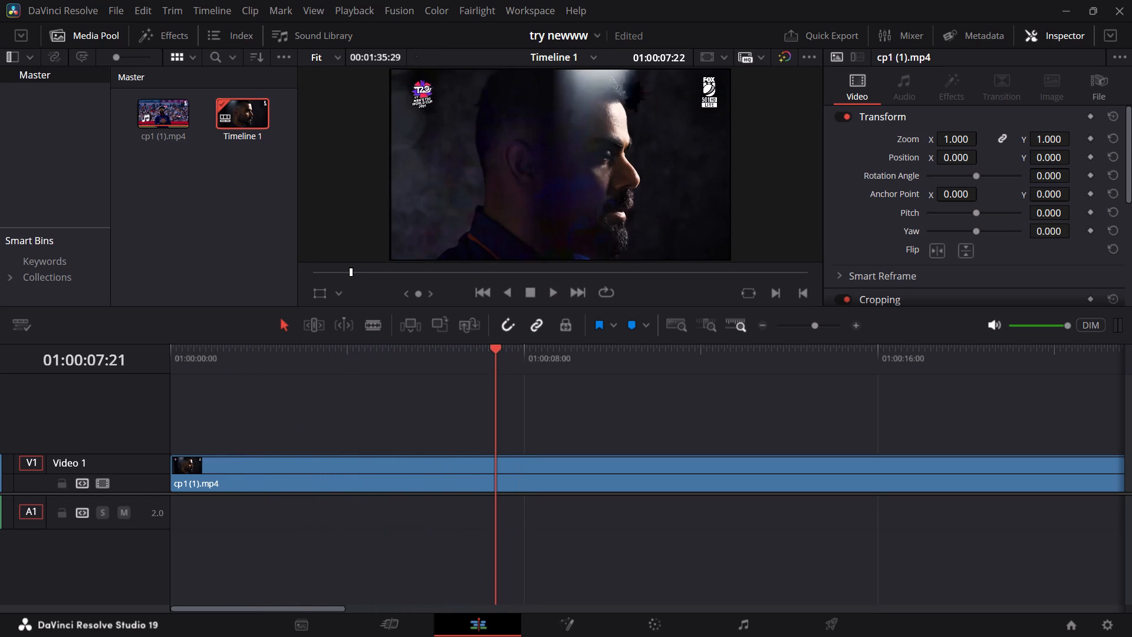
drag(495, 352, 495, 352)
click(532, 474)
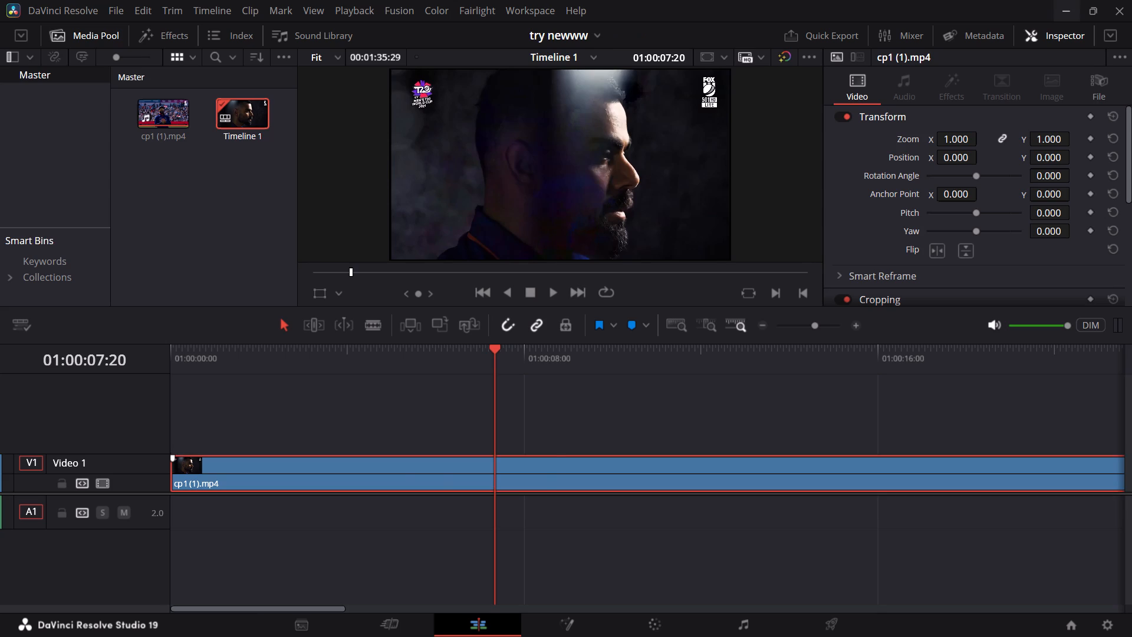
key(ctrl+b)
Split the first segment at 01:00:04:31 and delete the portion before the cut.
click(370, 354)
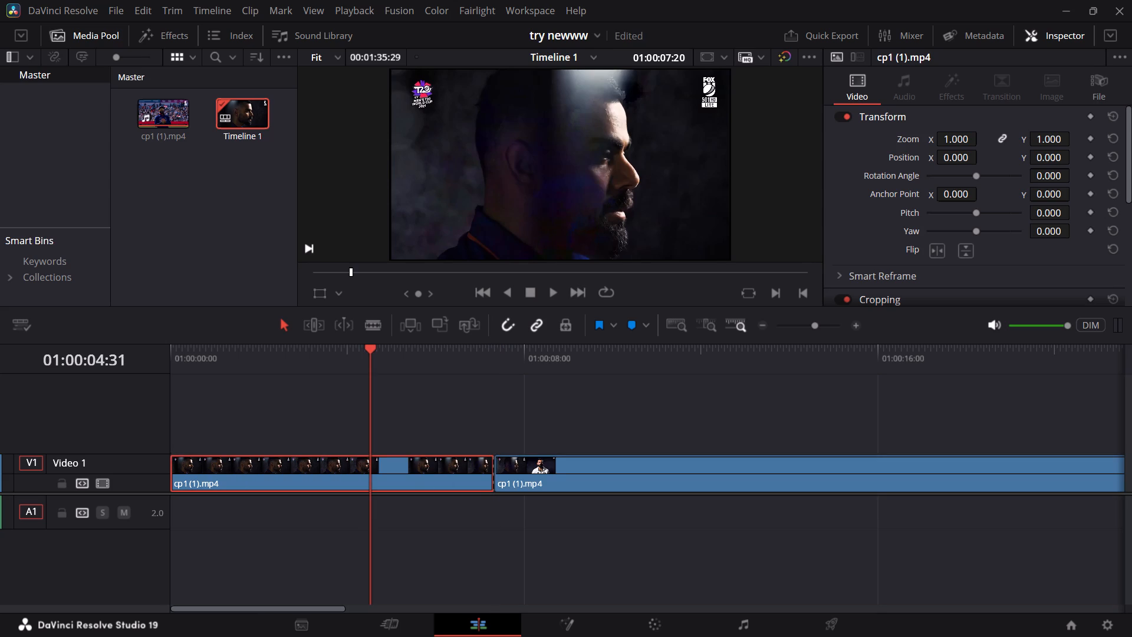
click(407, 472)
key(ctrl+b)
click(340, 475)
key(BackSpace)
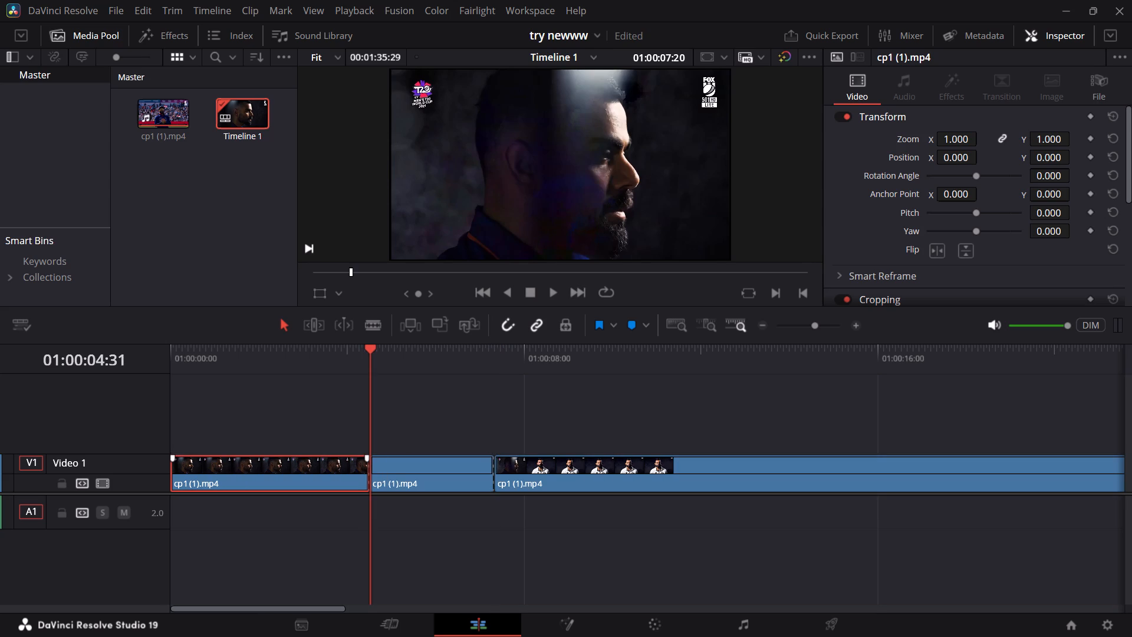
Split the second segment at 01:00:11:02 and delete everything after the cut.
click(527, 470)
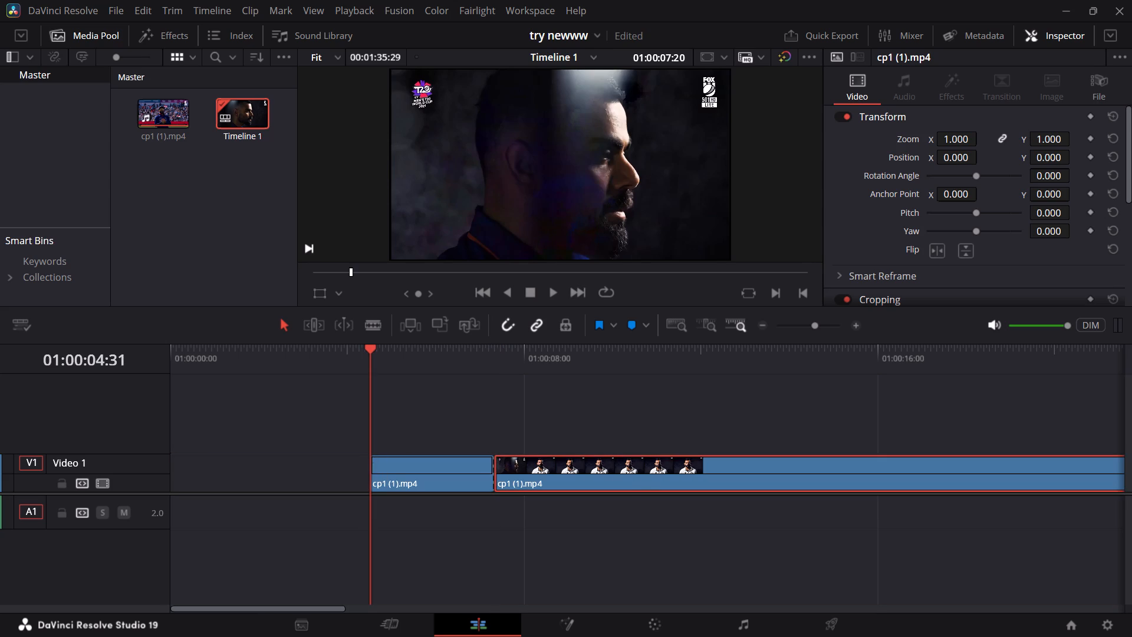
drag(630, 357, 658, 356)
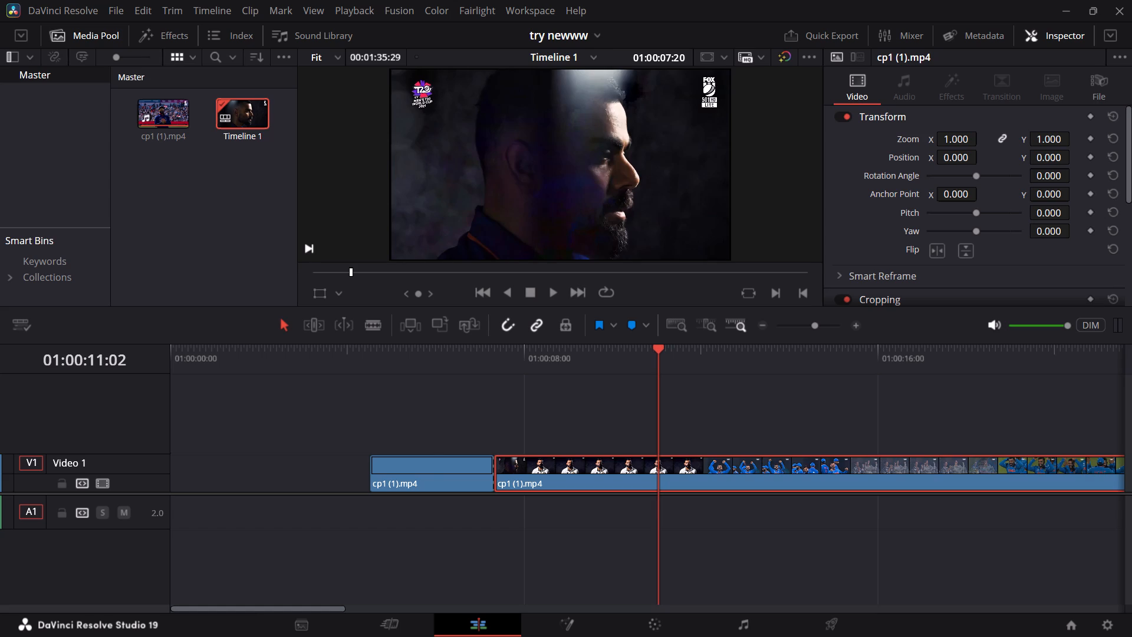
click(693, 471)
key(ctrl+b)
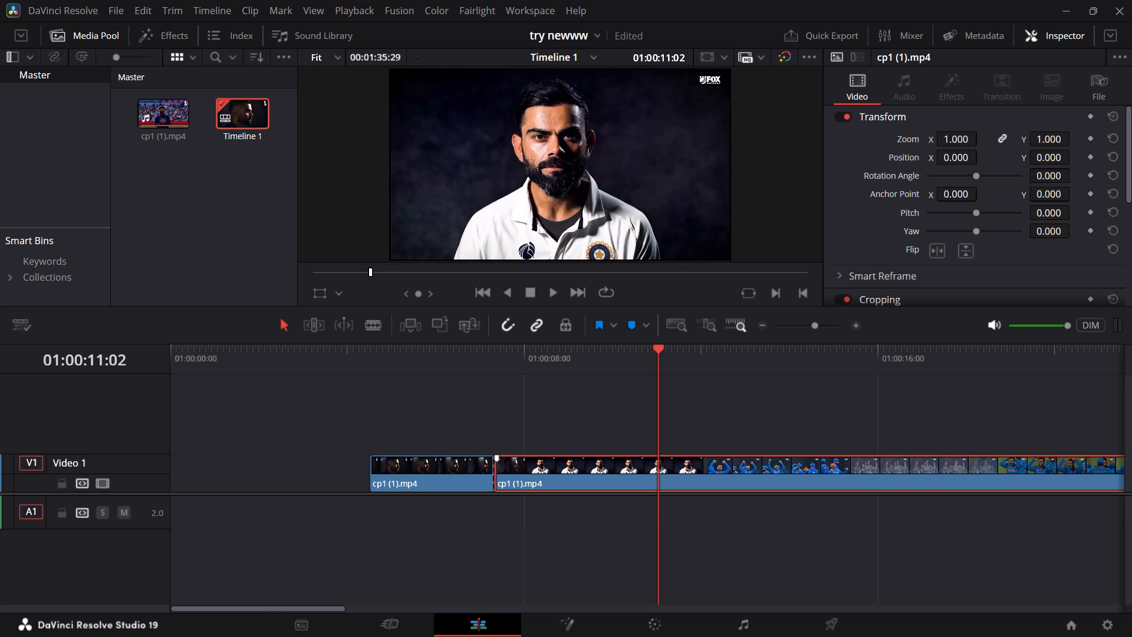
click(693, 471)
key(BackSpace)
Set the timeline resolution width to 1440 in the project settings and save them.
click(460, 477)
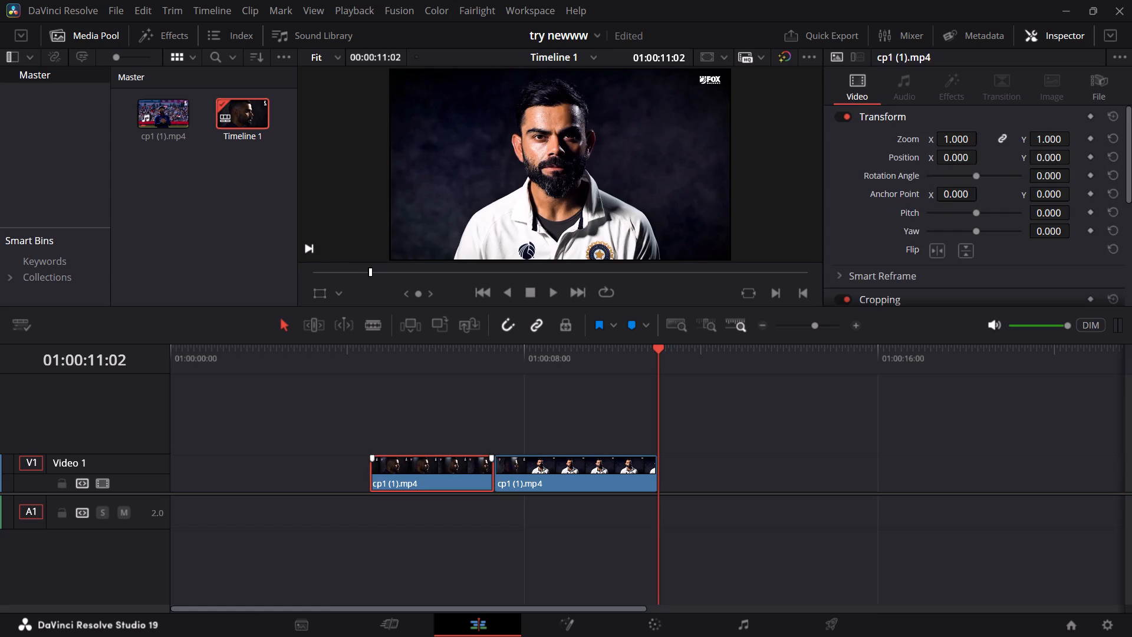
click(456, 408)
click(446, 362)
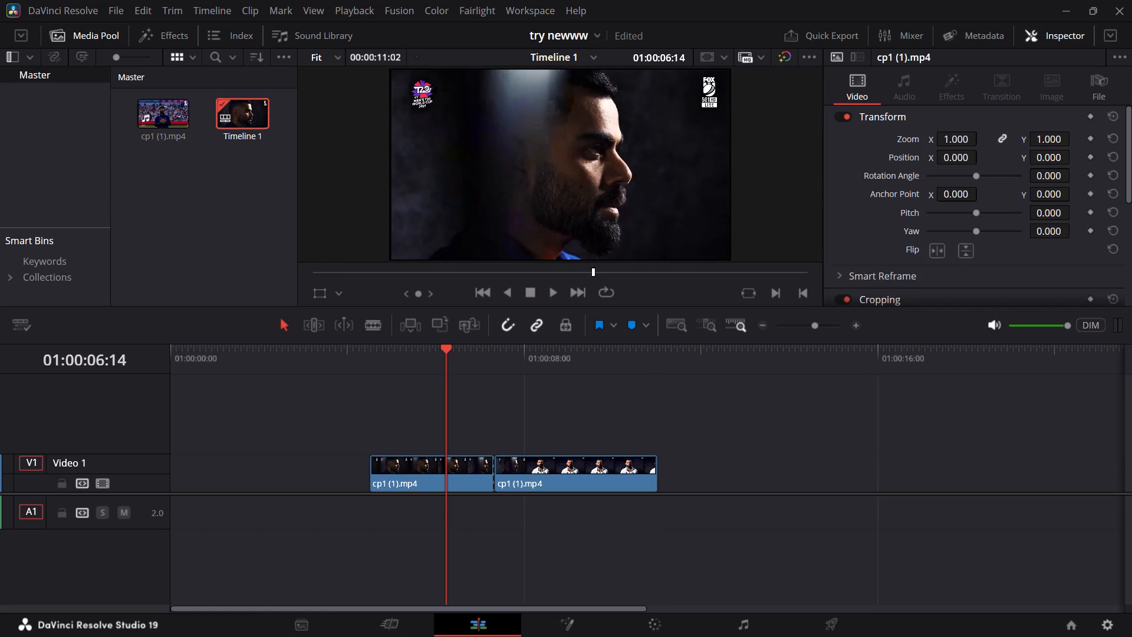
click(1110, 622)
double_click(555, 160)
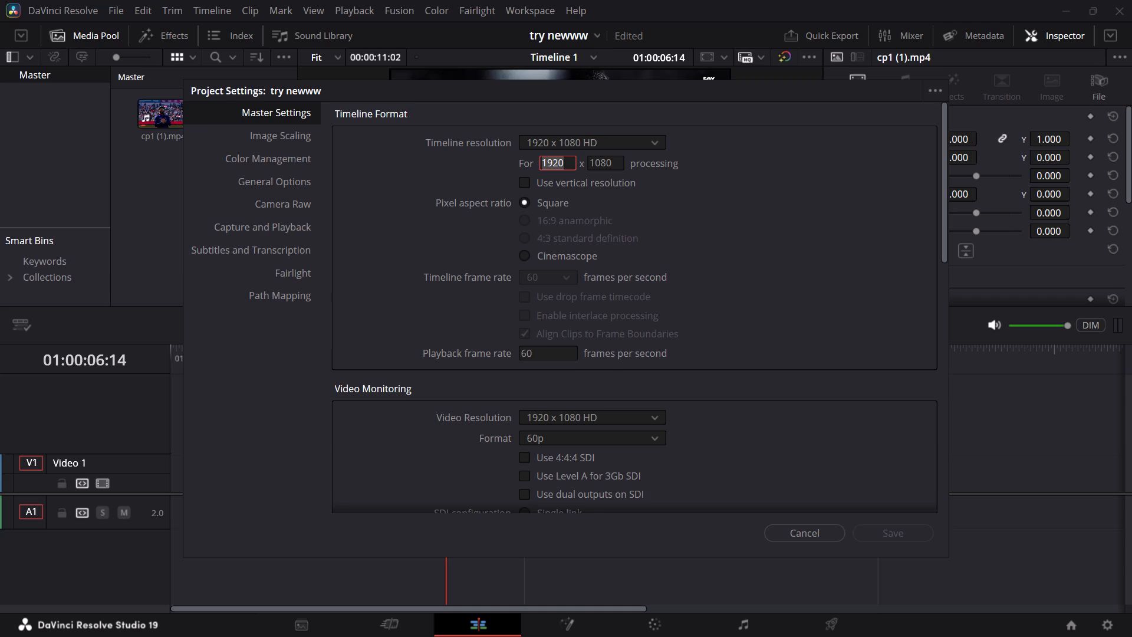
key(1)
key(4)
key(4)
key(0)
click(769, 235)
click(878, 534)
Scale up the first cp1 (1).mp4 segment to a zoom of 1.370 so it fills the frame.
click(690, 369)
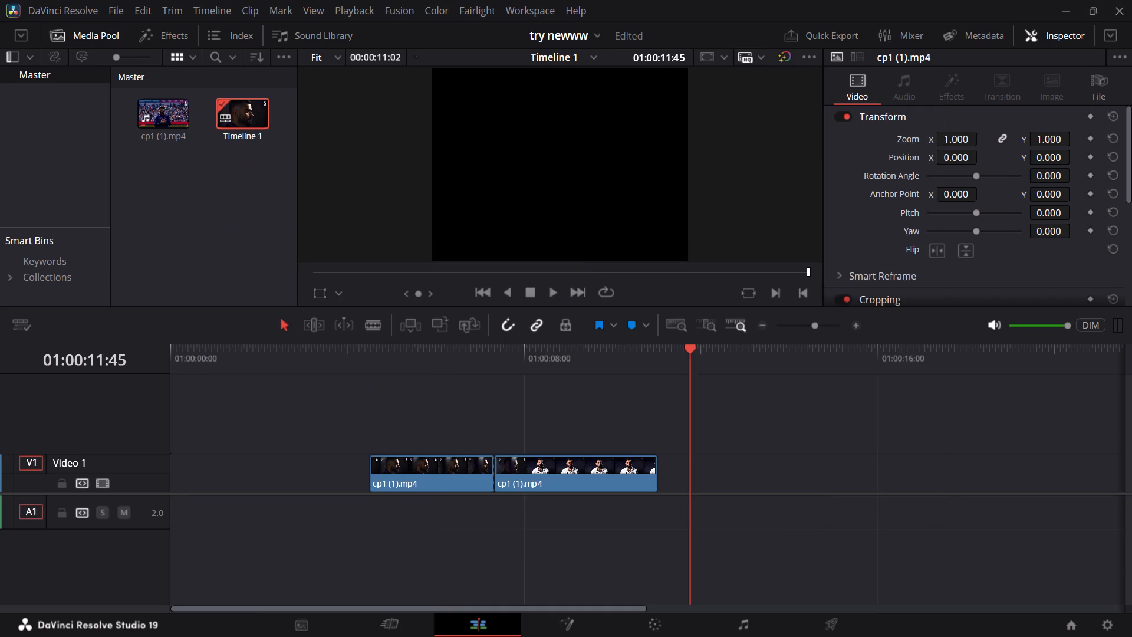
click(455, 357)
click(456, 482)
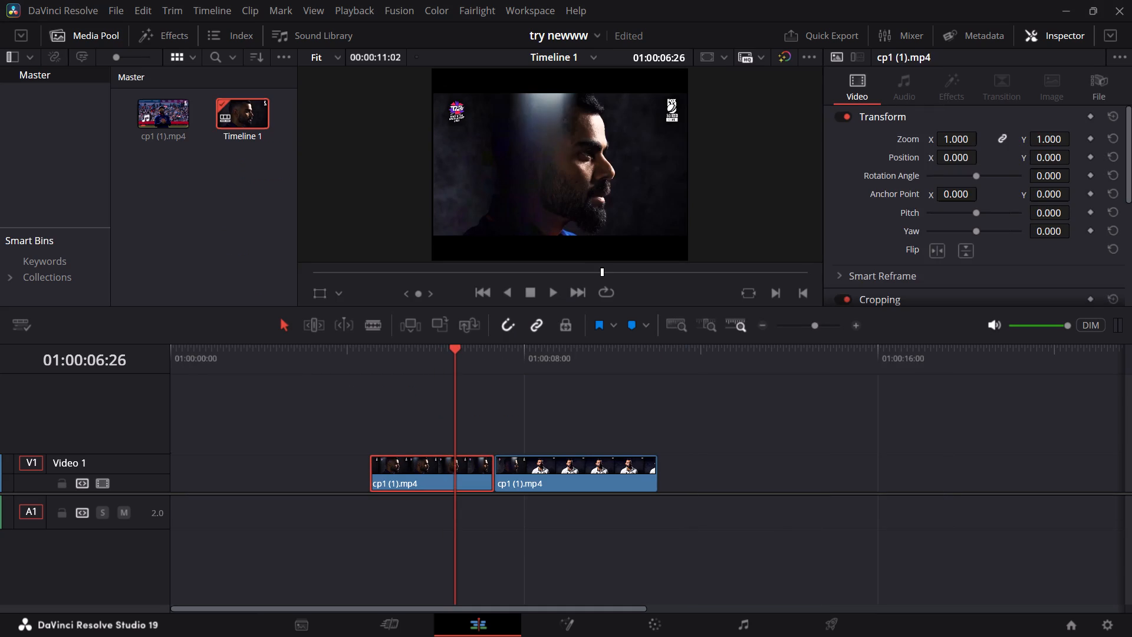
drag(960, 139, 979, 150)
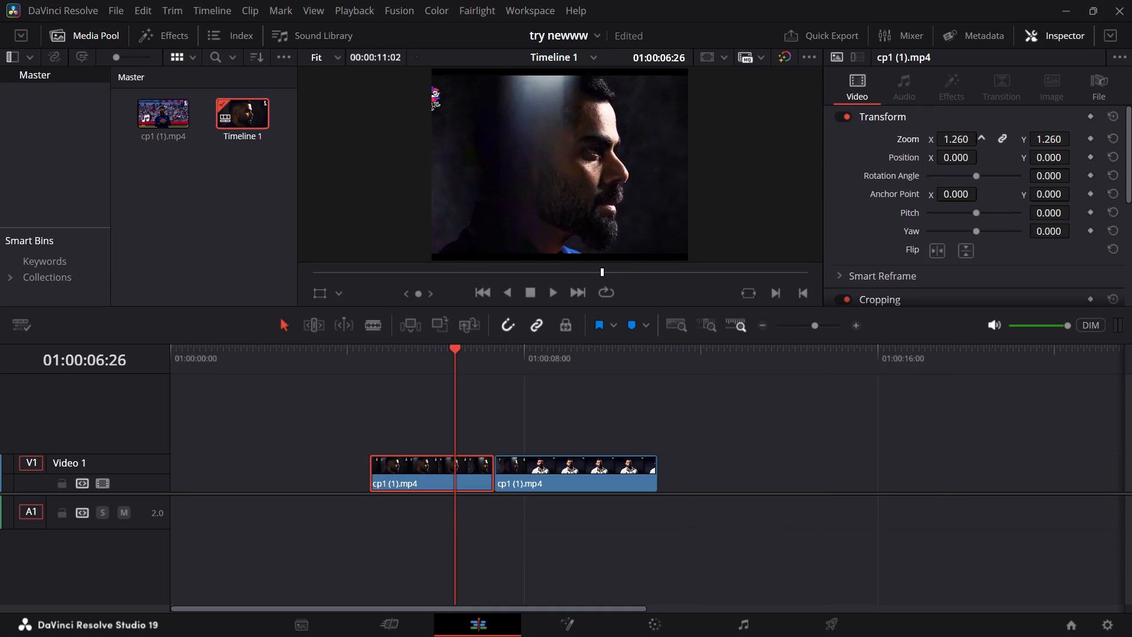
drag(979, 150, 988, 152)
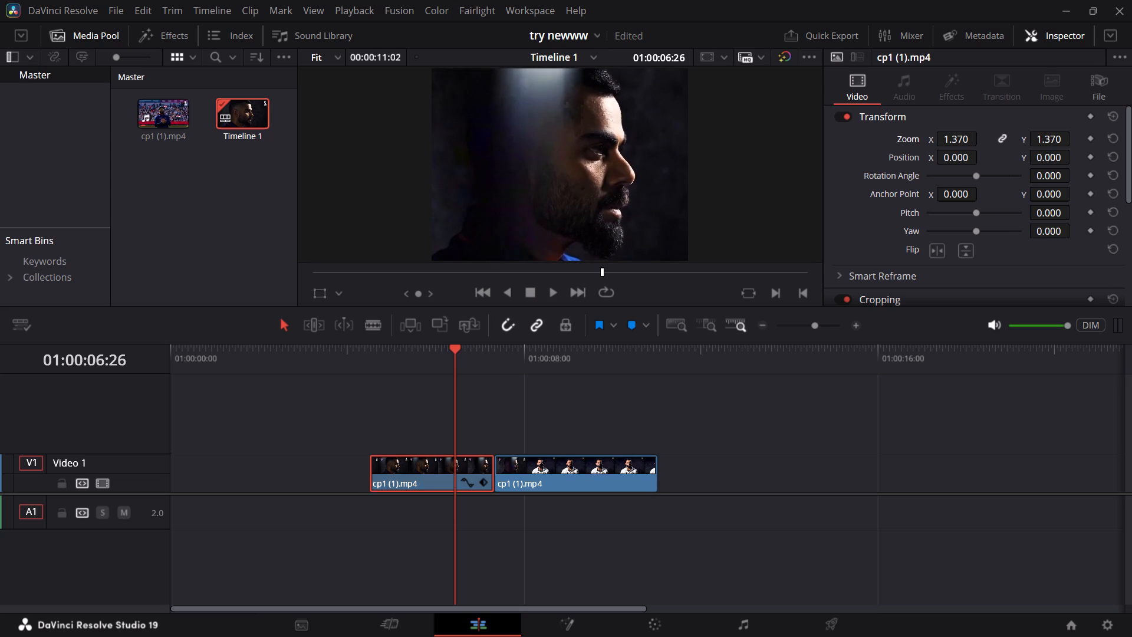
Scale up the second cp1 (1).mp4 segment to a zoom of 1.360 so it fills the frame.
click(560, 358)
click(560, 474)
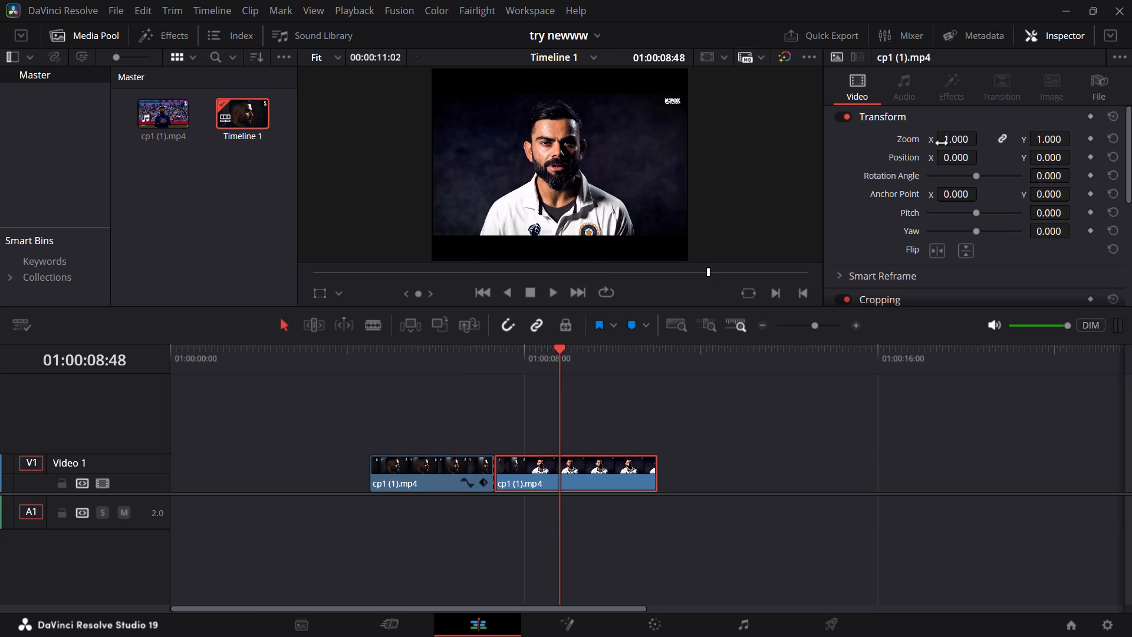
drag(952, 141, 976, 150)
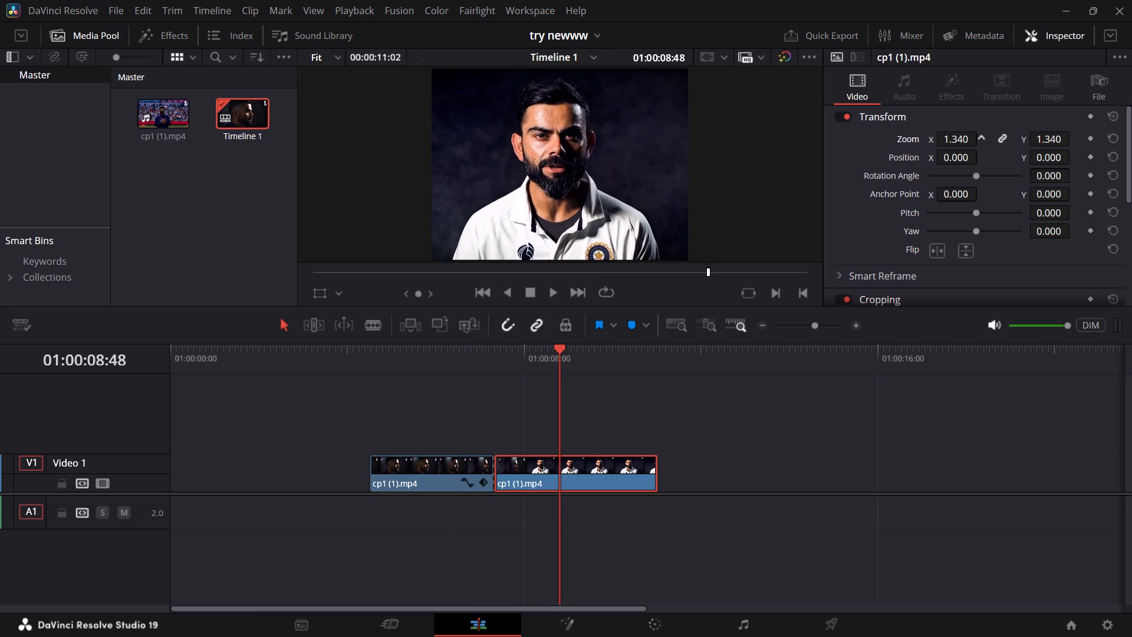
drag(976, 150, 978, 151)
click(697, 444)
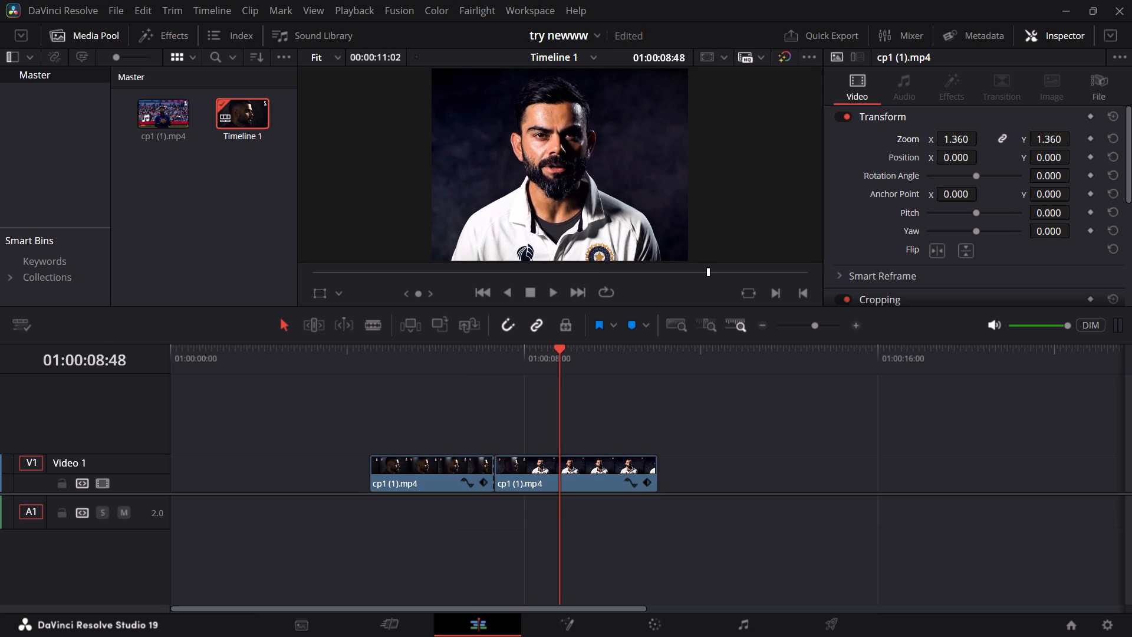
Move the playhead to the start of the first segment at 01:00:04:31.
click(381, 353)
click(371, 354)
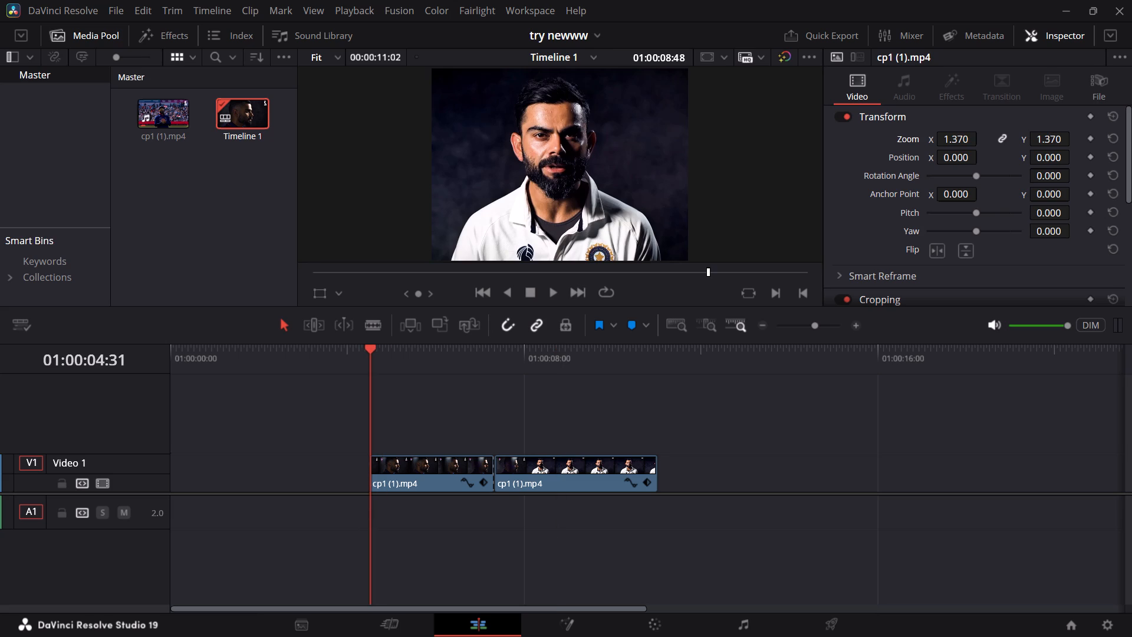
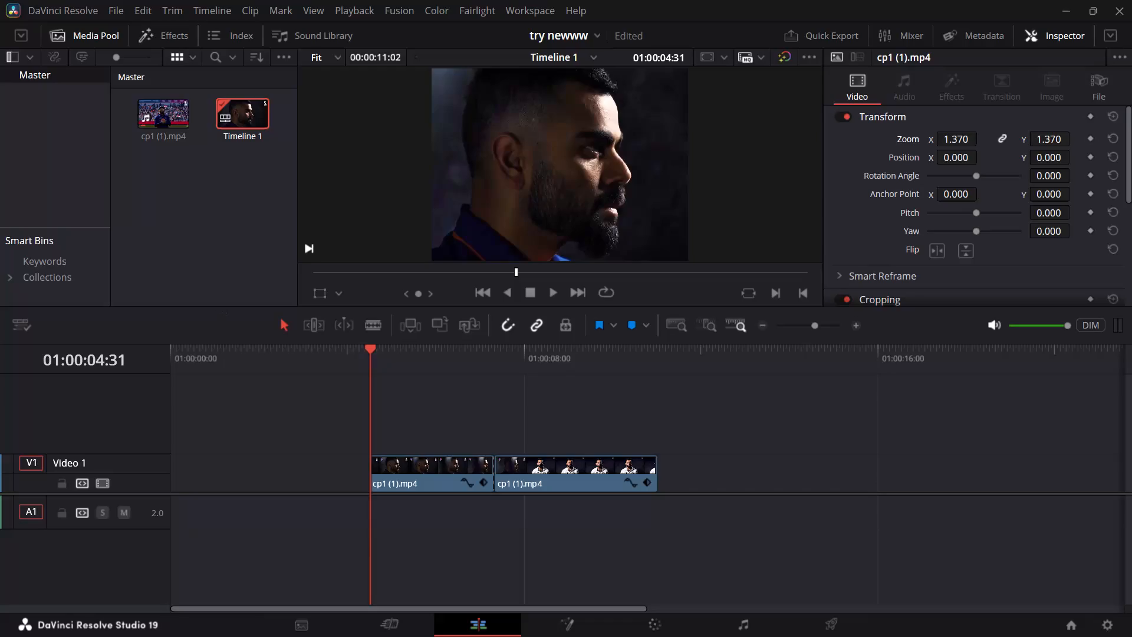
Find the Adjustment Clip effect by searching "adju" and place it on a new Video 2 track above the cp1 (1).mp4 segments.
click(163, 25)
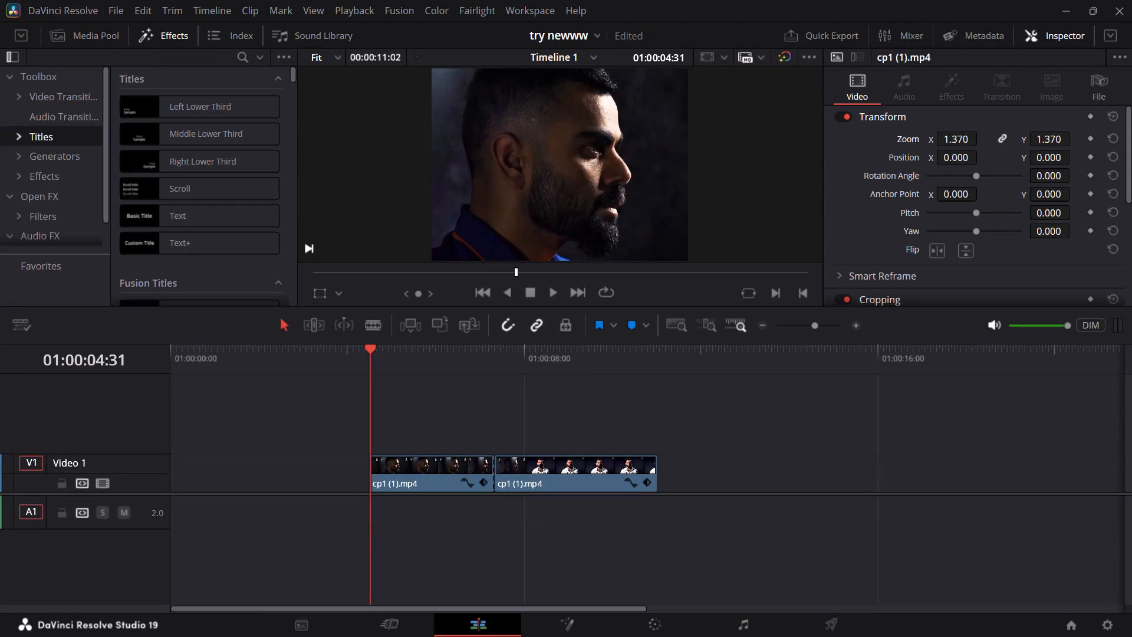
click(241, 54)
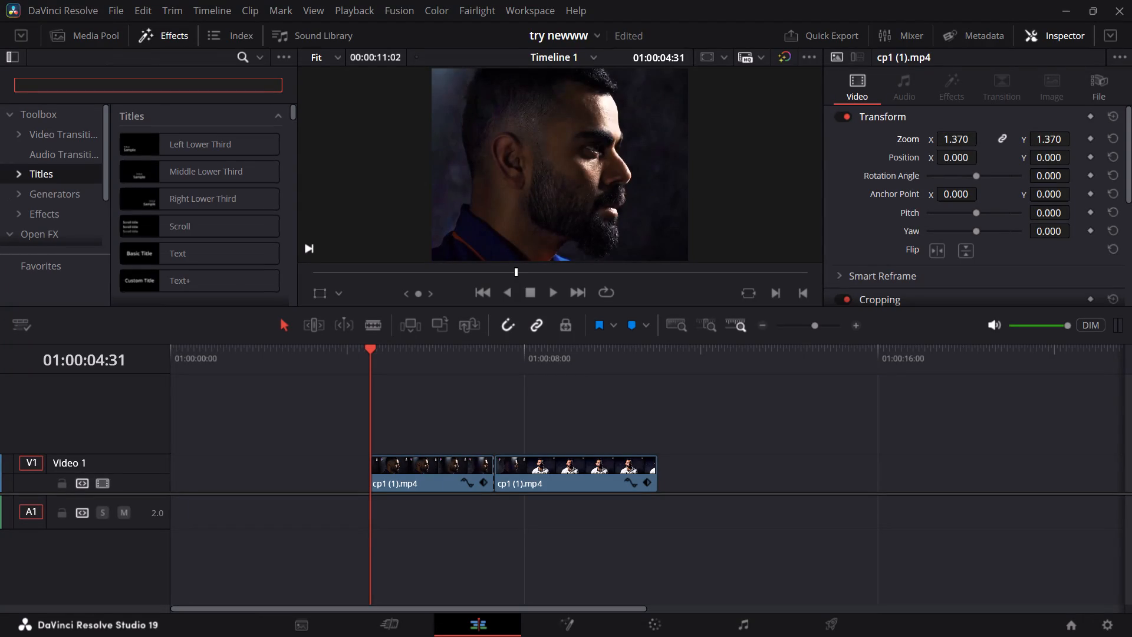
key(a)
key(d)
text(ju)
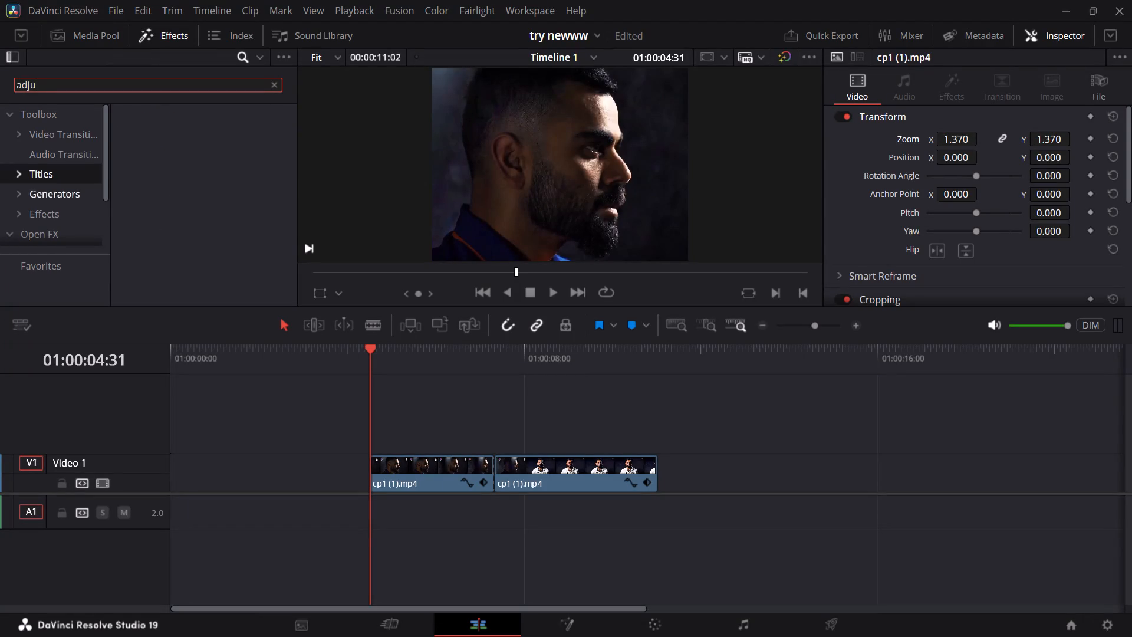
click(62, 120)
drag(149, 141, 461, 431)
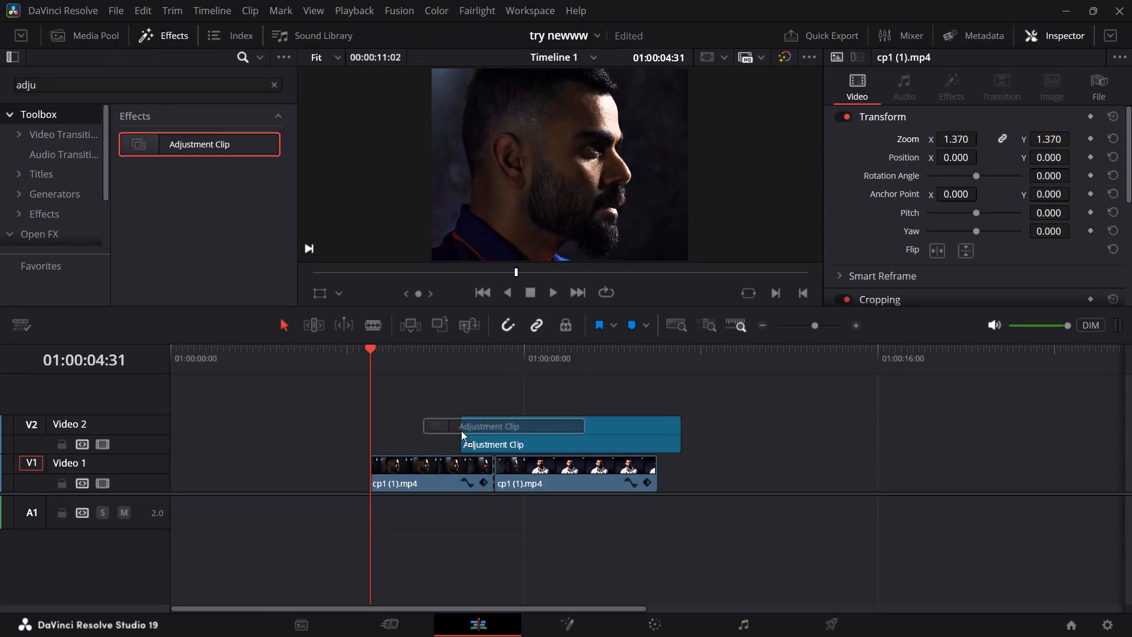
drag(461, 431, 400, 438)
Change the adjustment clip's duration to 2 frames.
click(447, 438)
right_click(449, 437)
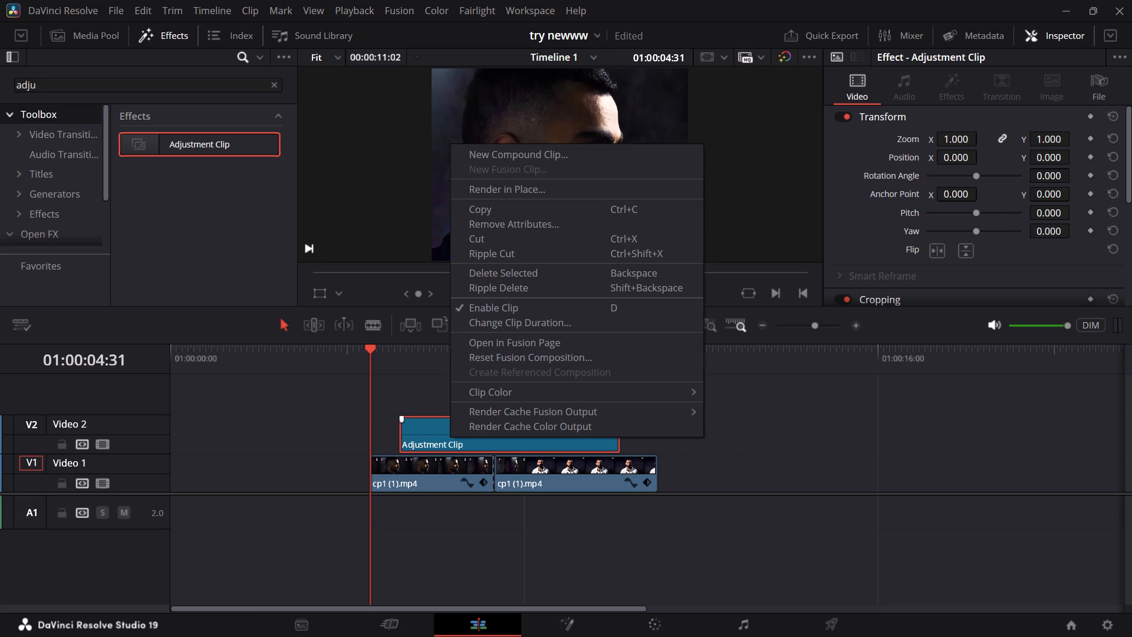
click(510, 321)
click(566, 297)
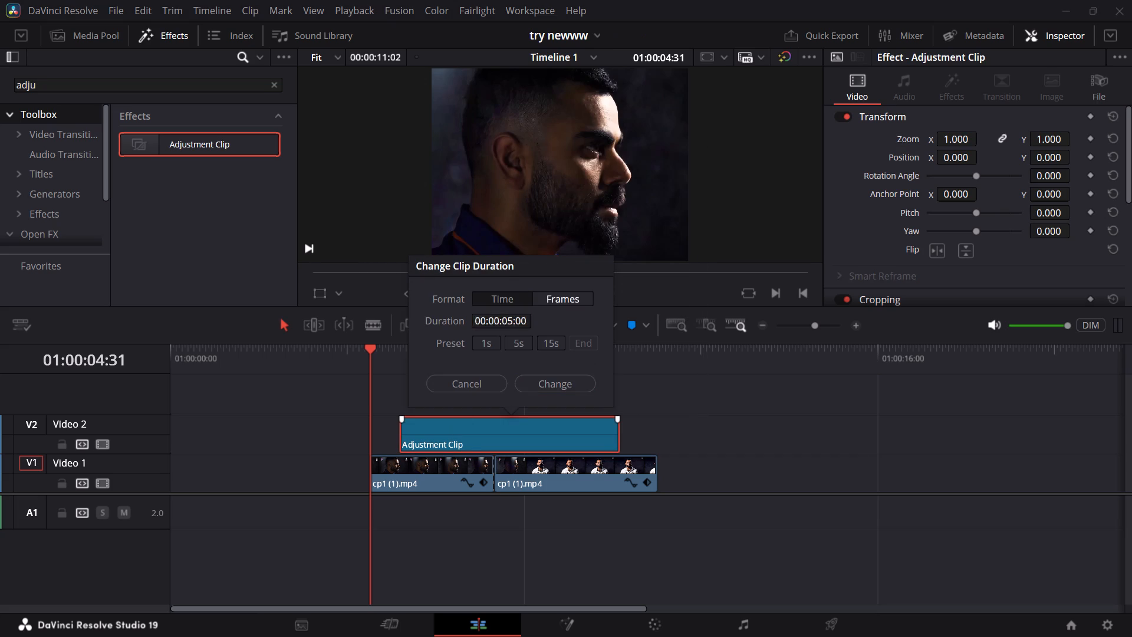
key(2)
click(564, 376)
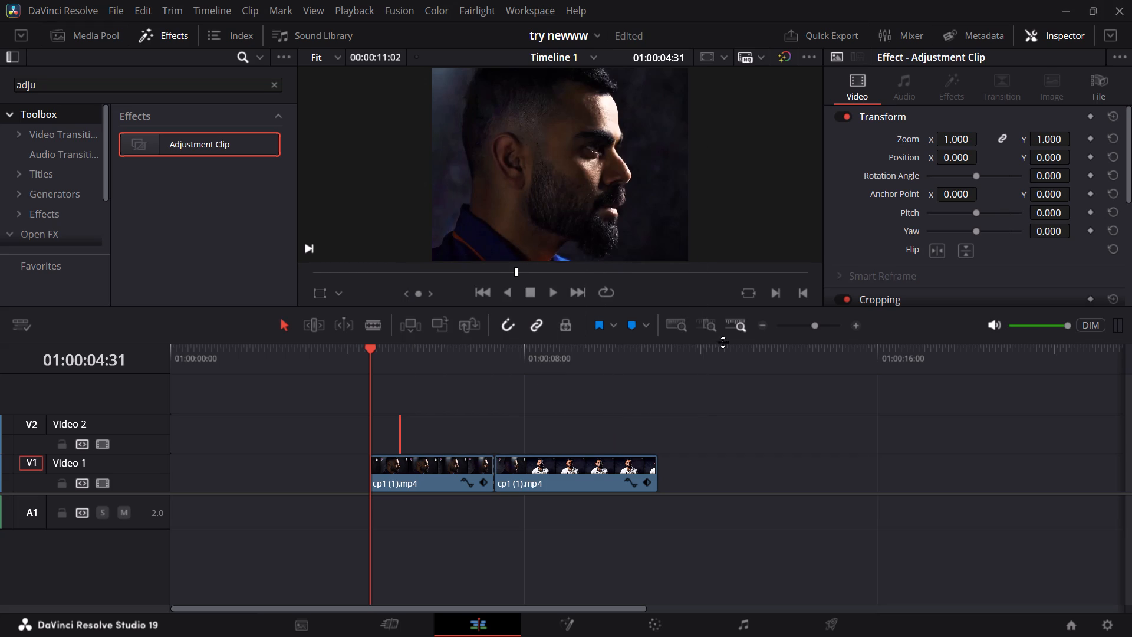
Move the short adjustment clip along Video 2 to the end of the first cp1 (1).mp4 segment.
triple_click(855, 324)
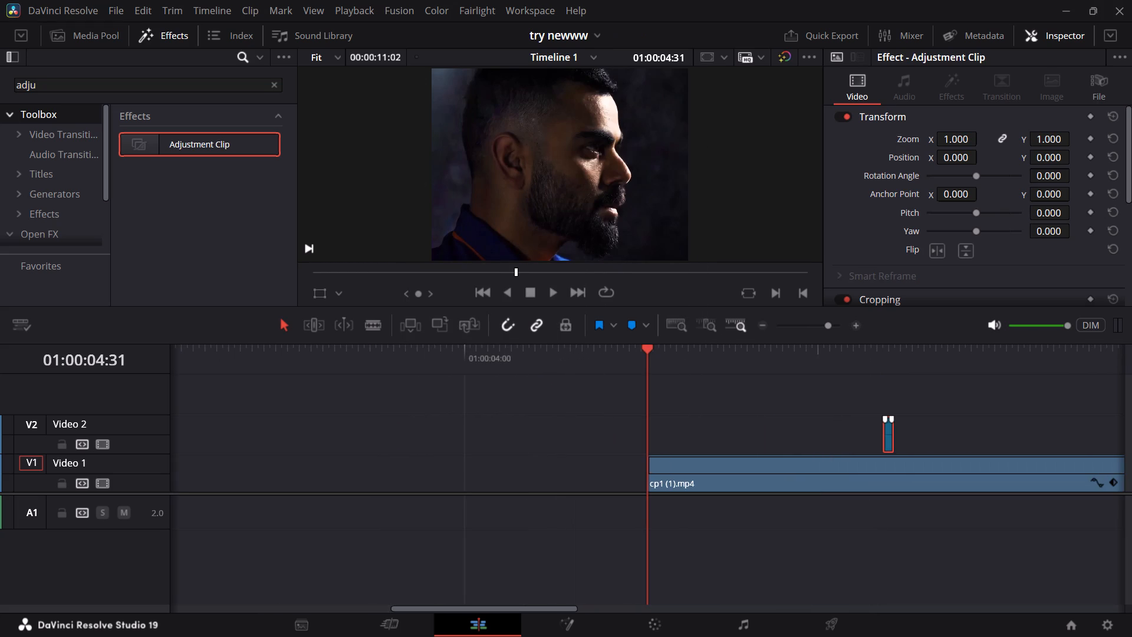
triple_click(854, 323)
click(854, 323)
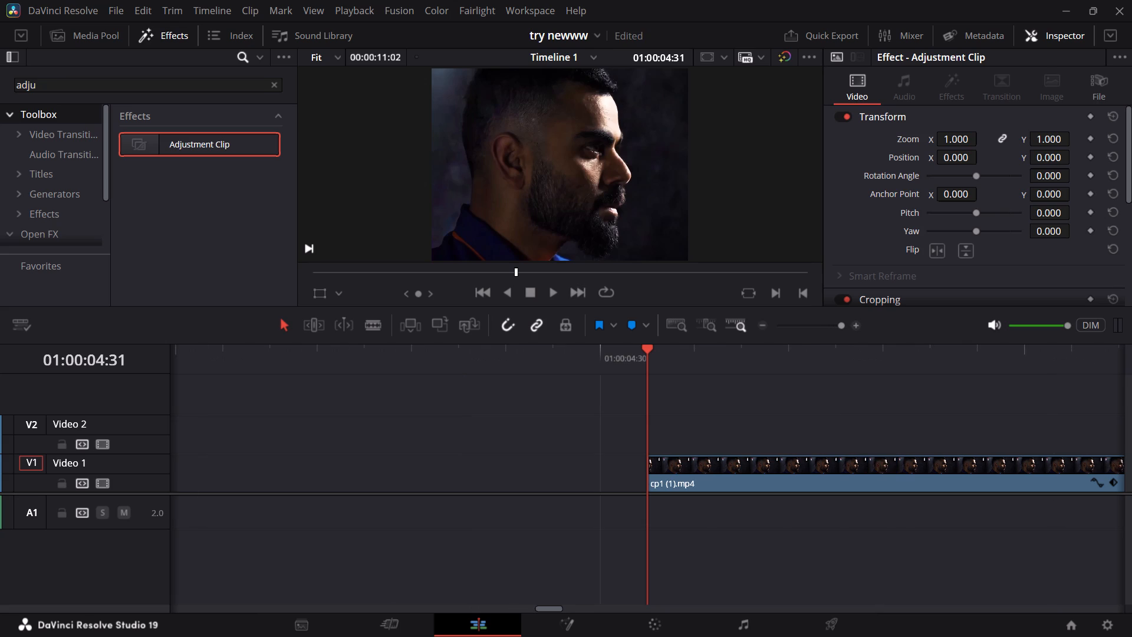
scroll(542, 579, down, 1)
scroll(528, 444, down, 10)
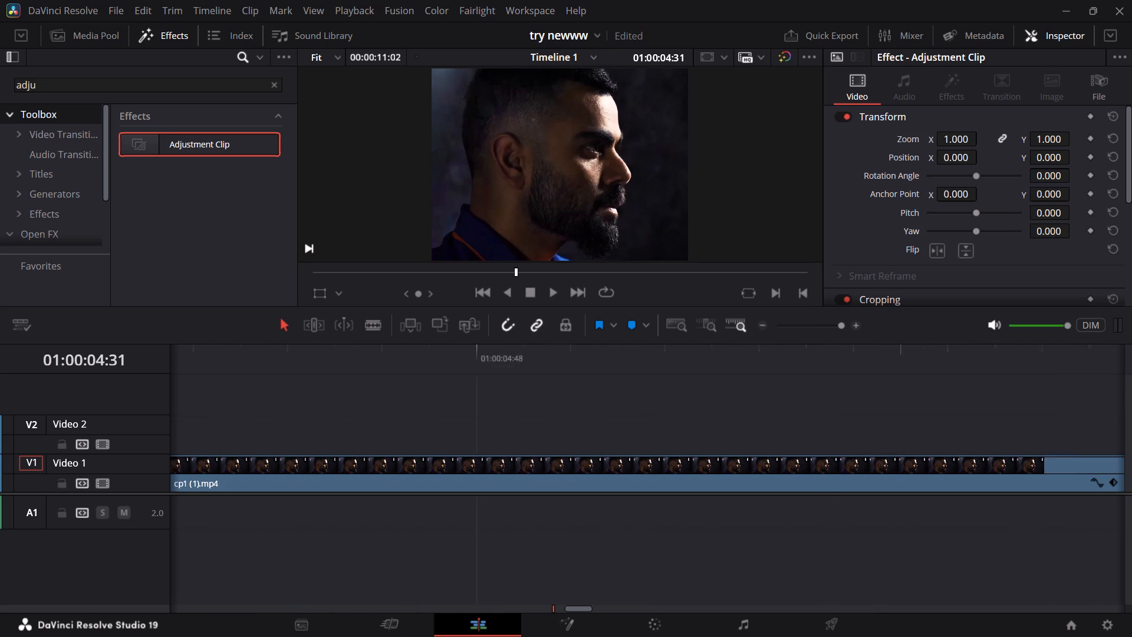
scroll(528, 444, down, 13)
click(646, 408)
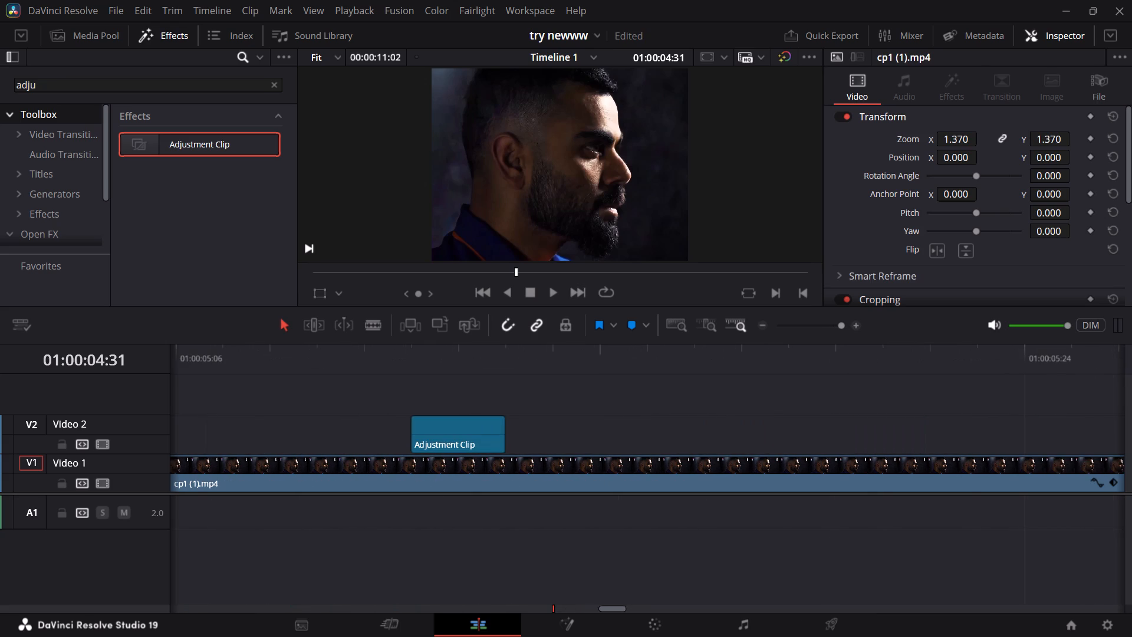
click(764, 322)
scroll(717, 405, down, 12)
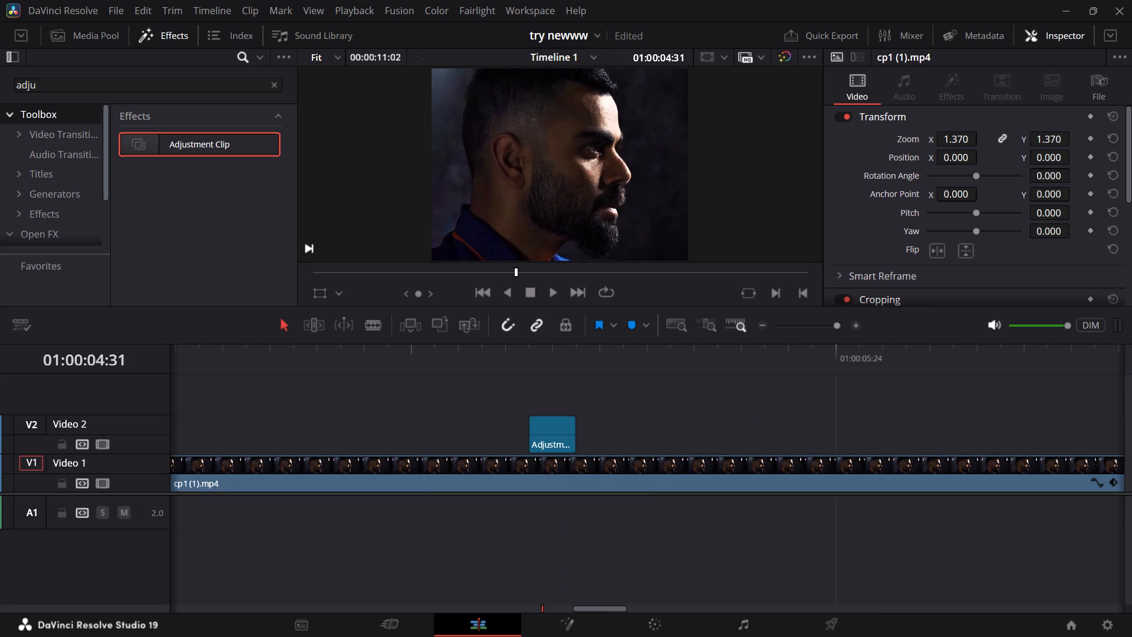
click(545, 347)
scroll(663, 391, down, 15)
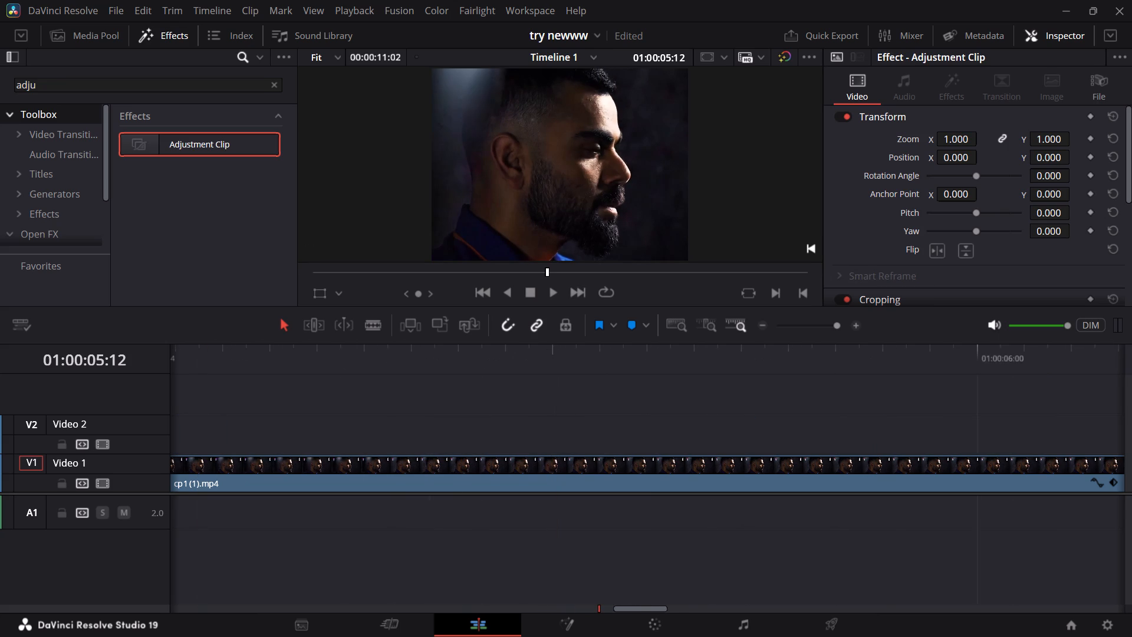
scroll(660, 399, down, 20)
scroll(660, 399, down, 10)
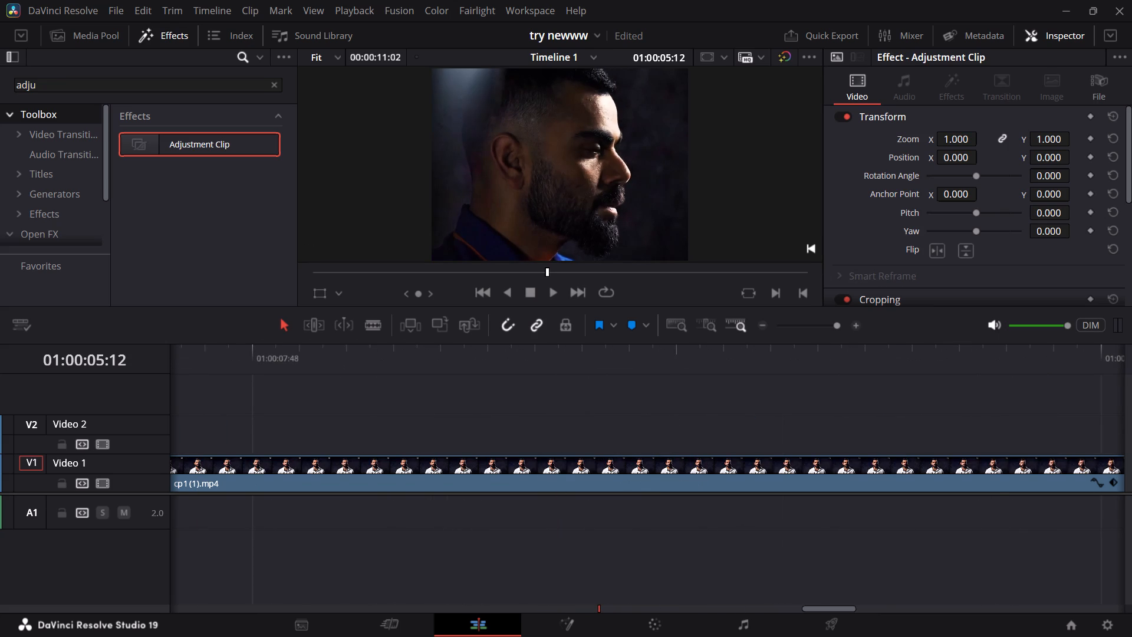
click(824, 325)
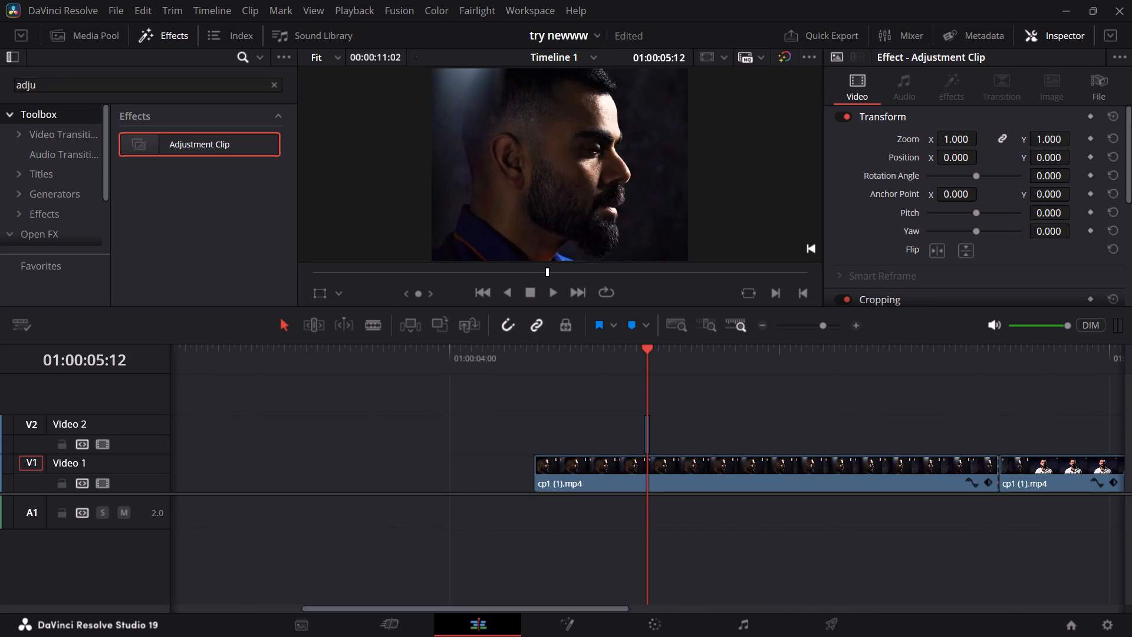
drag(646, 438, 949, 442)
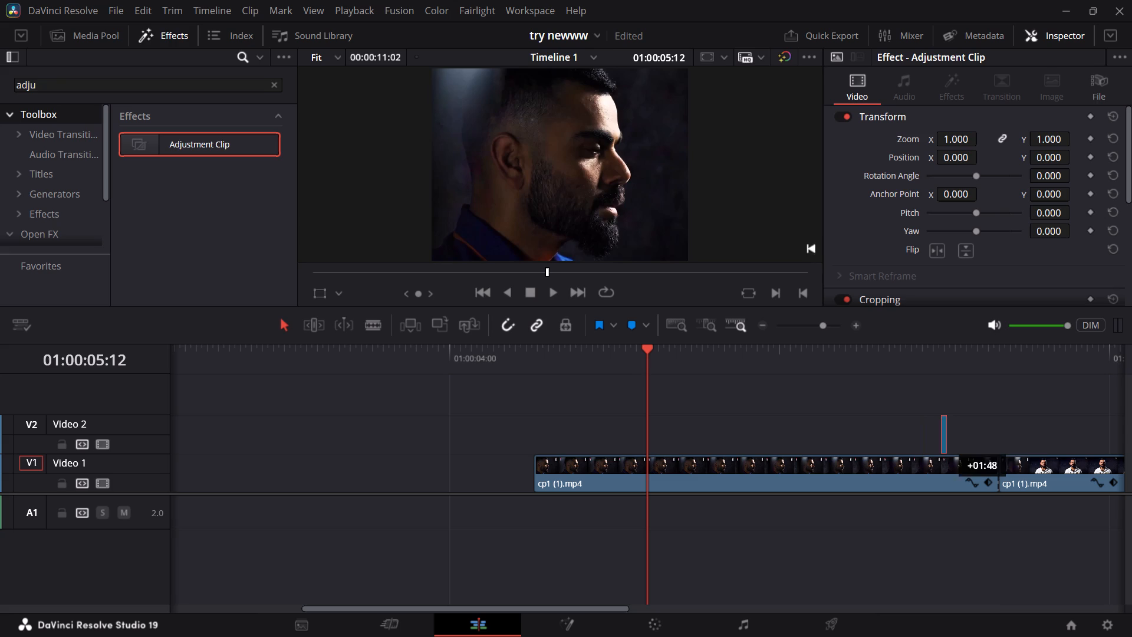
drag(949, 442, 990, 442)
Centre the adjustment clip over the cut between the two cp1 (1).mp4 segments, one frame on each side.
scroll(751, 454, down, 6)
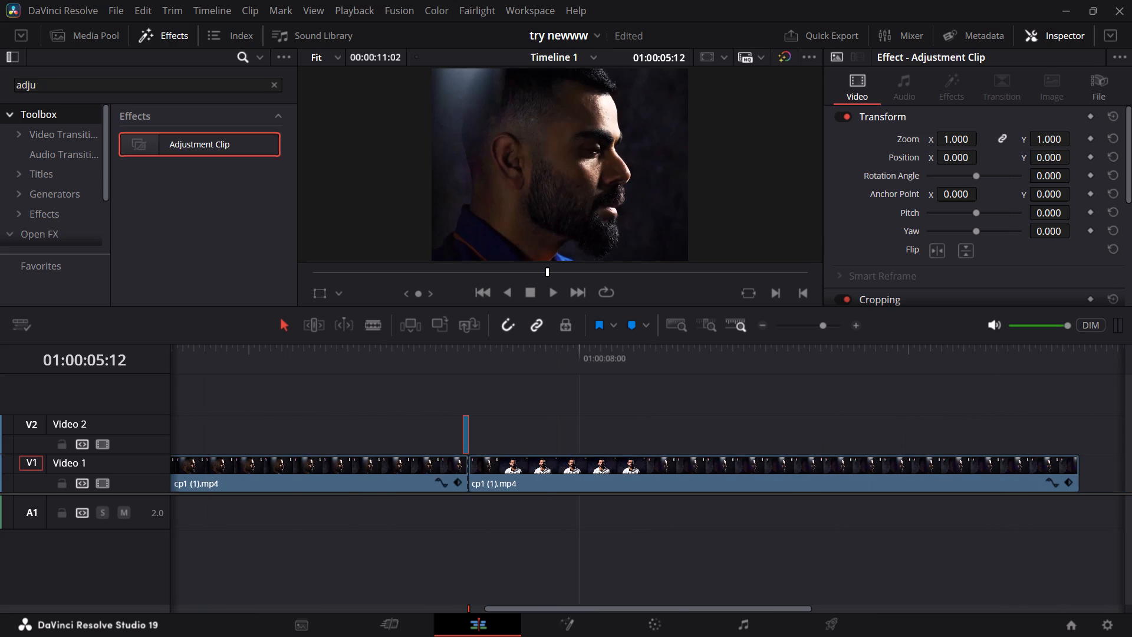
click(455, 356)
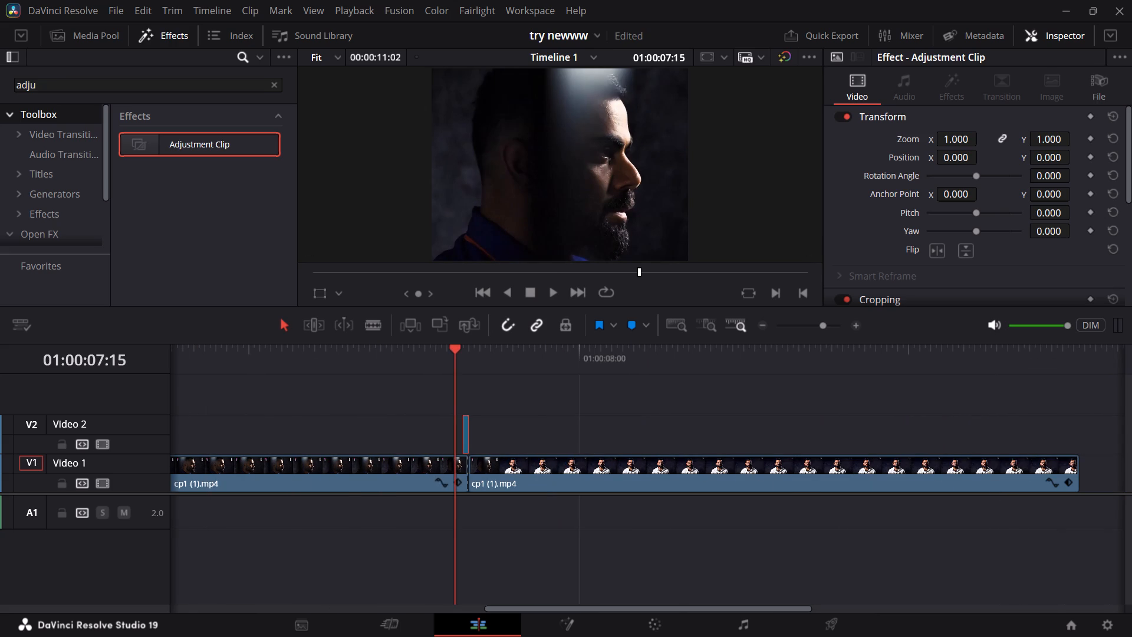
double_click(853, 322)
triple_click(853, 322)
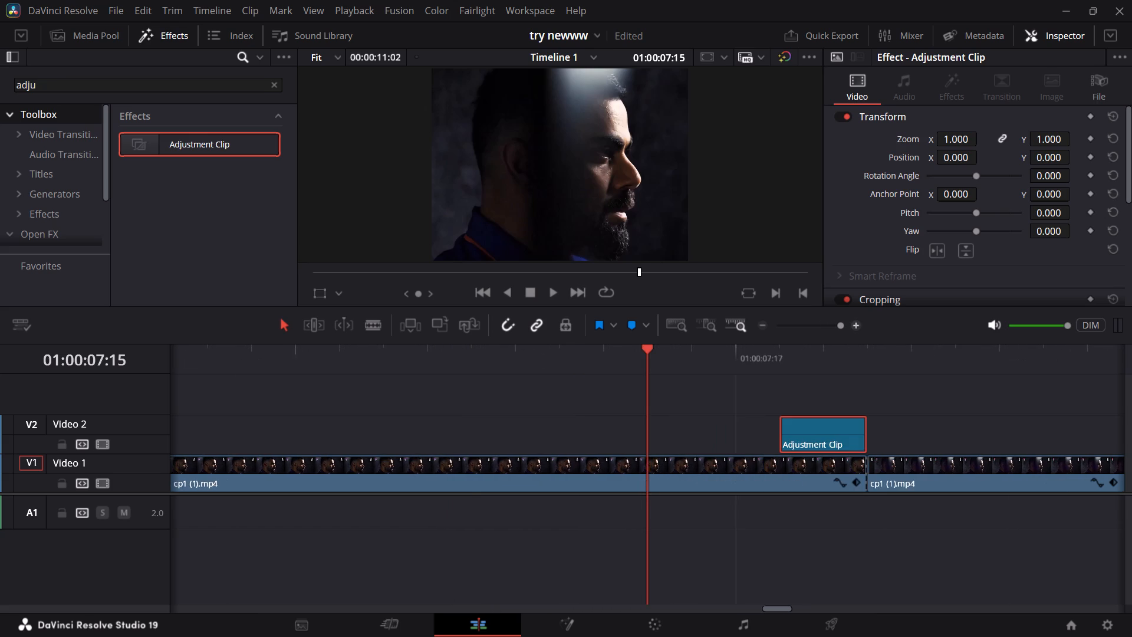
scroll(788, 426, down, 2)
drag(645, 444, 687, 445)
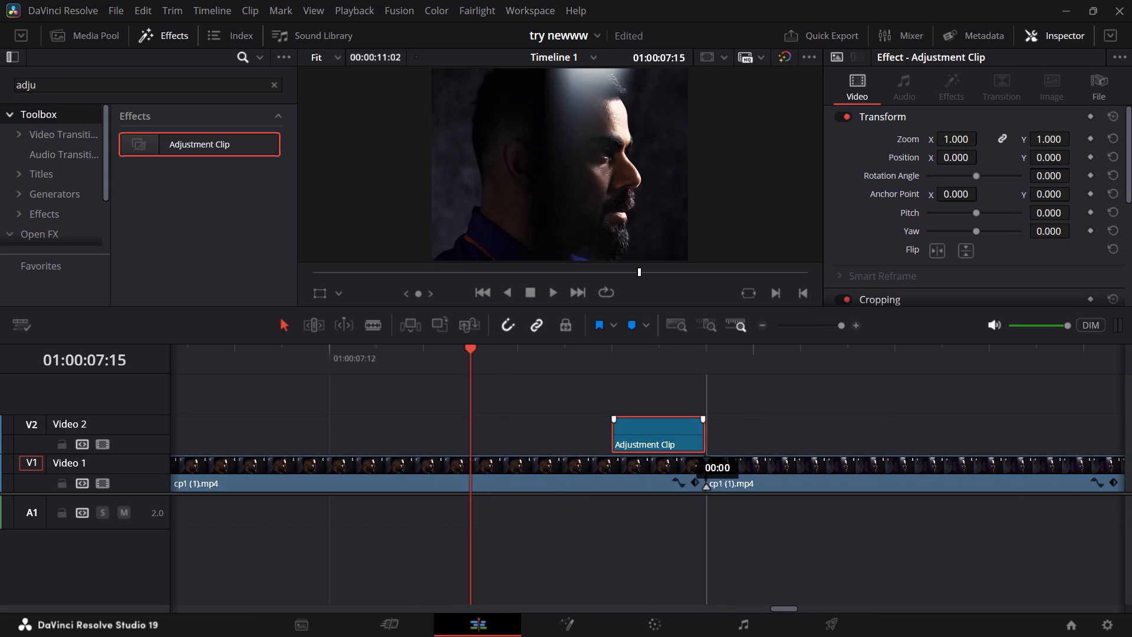
drag(687, 445, 697, 445)
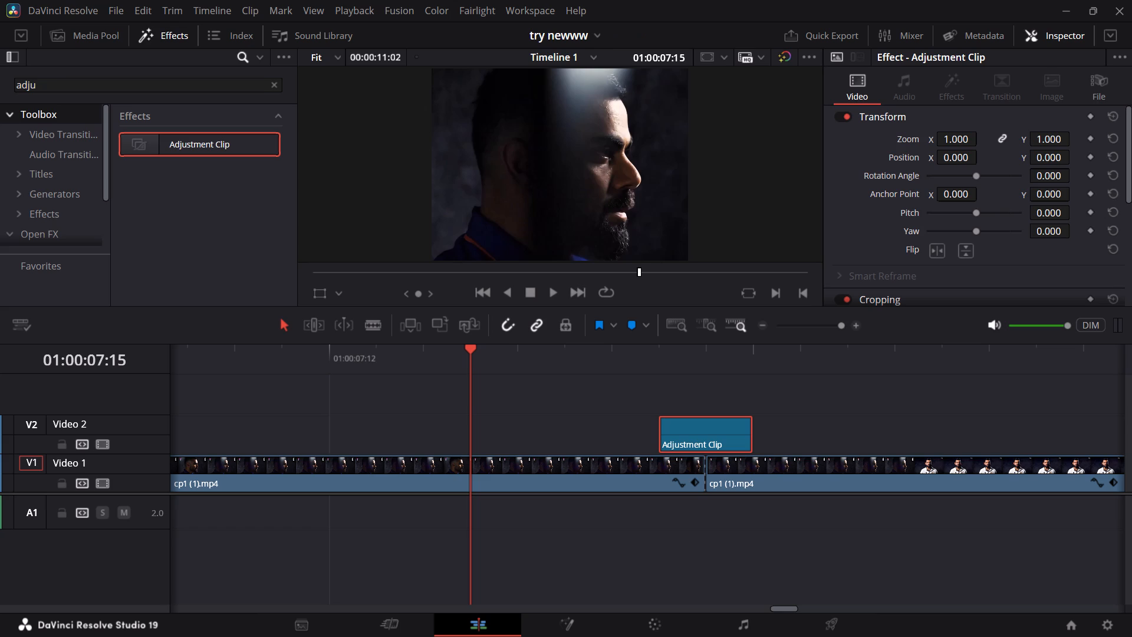
Open the first cp1 (1).mp4 segment in Fusion and add an Erode / Dilate node between MediaIn1 and MediaOut1.
click(581, 628)
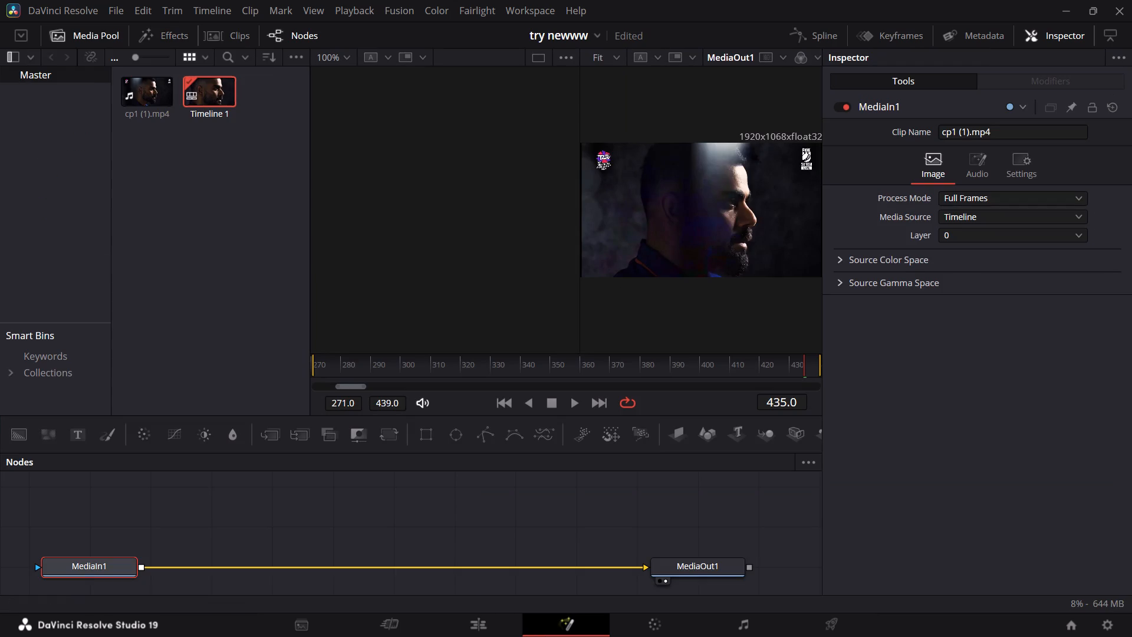
key(shift+space)
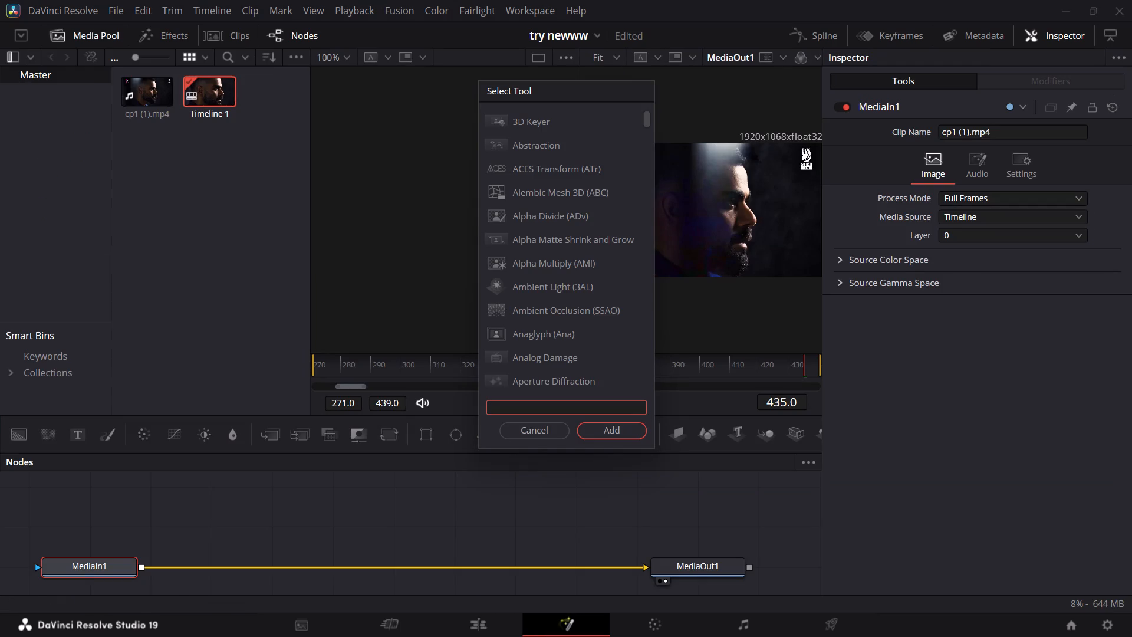
text(ero)
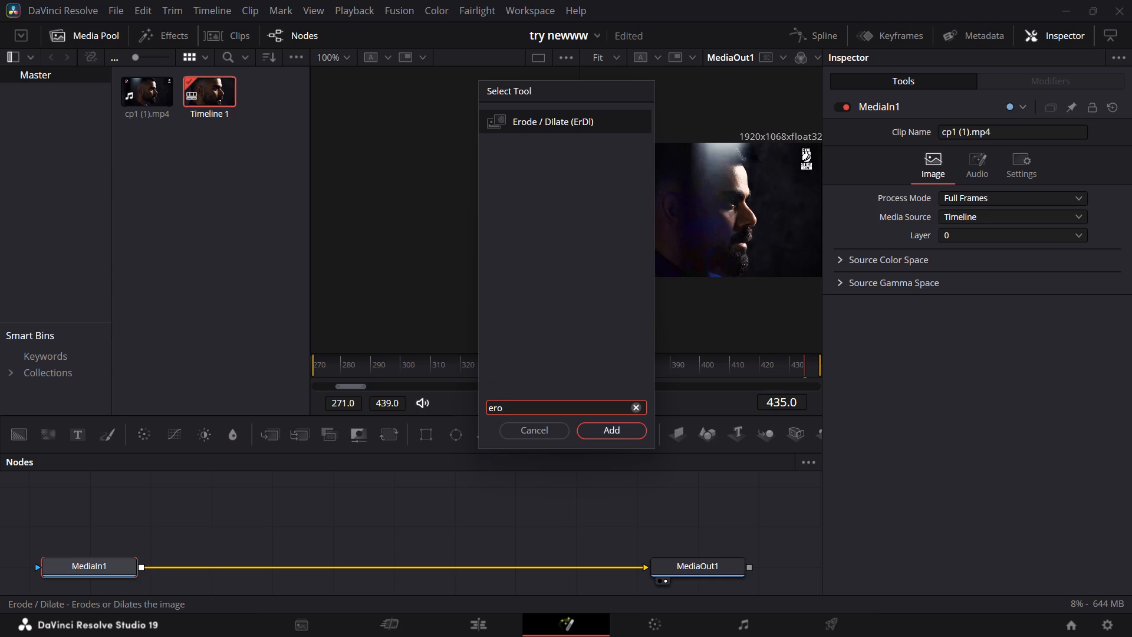
click(622, 430)
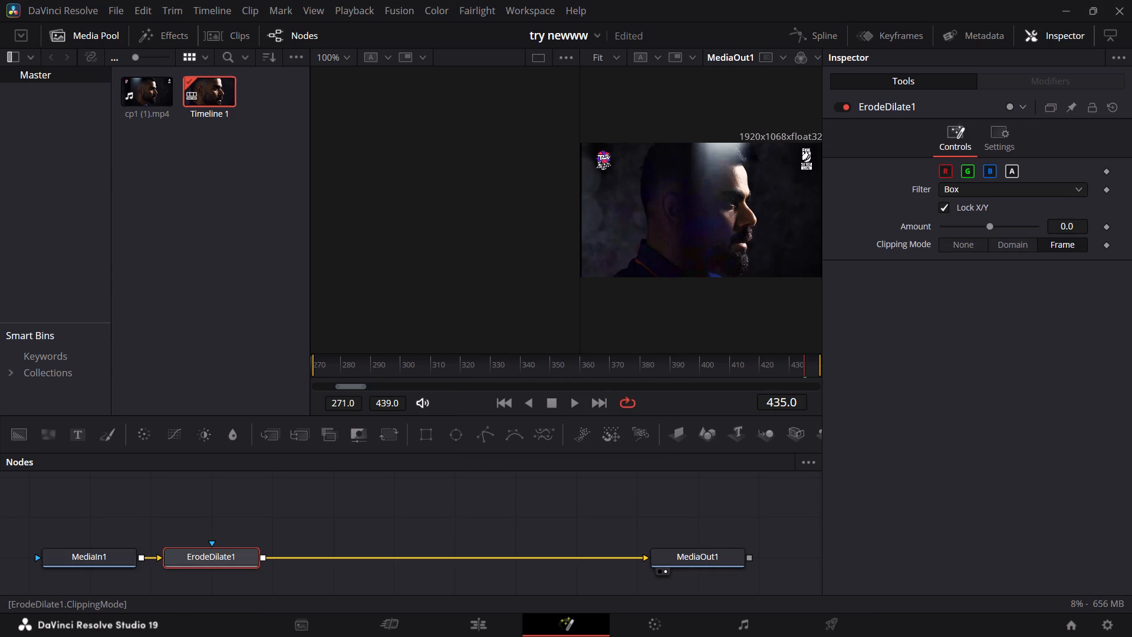
Unlock X/Y on ErodeDilate1 and set the X Amount to 0.013 and the Y Amount to 0.0008.
click(945, 207)
double_click(1075, 230)
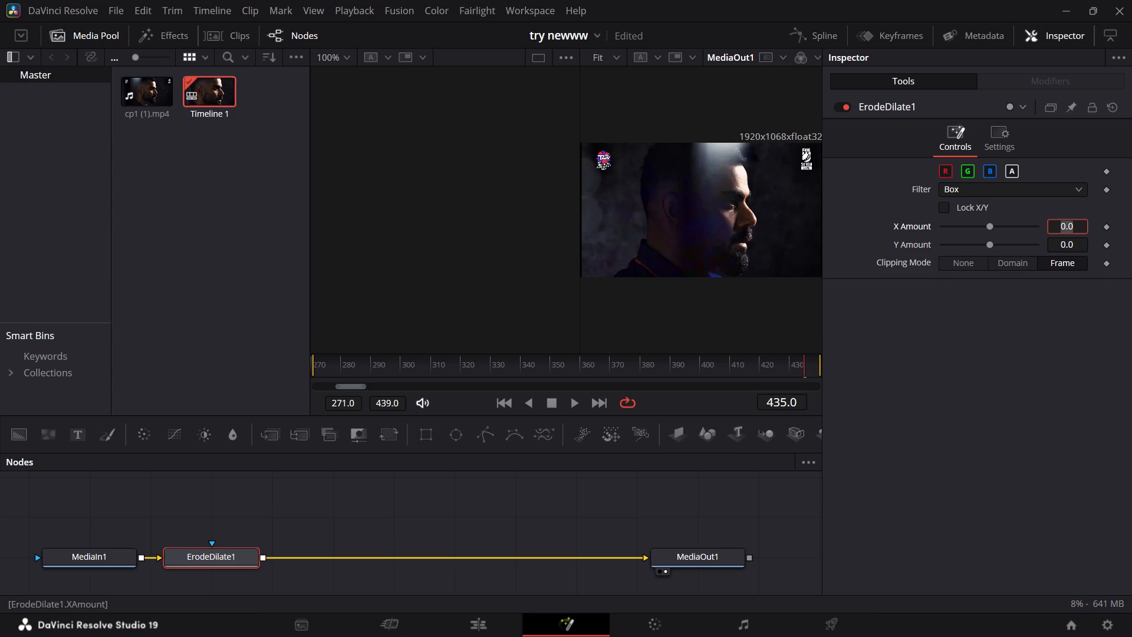
key(0)
text(.0)
text(13)
click(1080, 245)
text(00)
key(0)
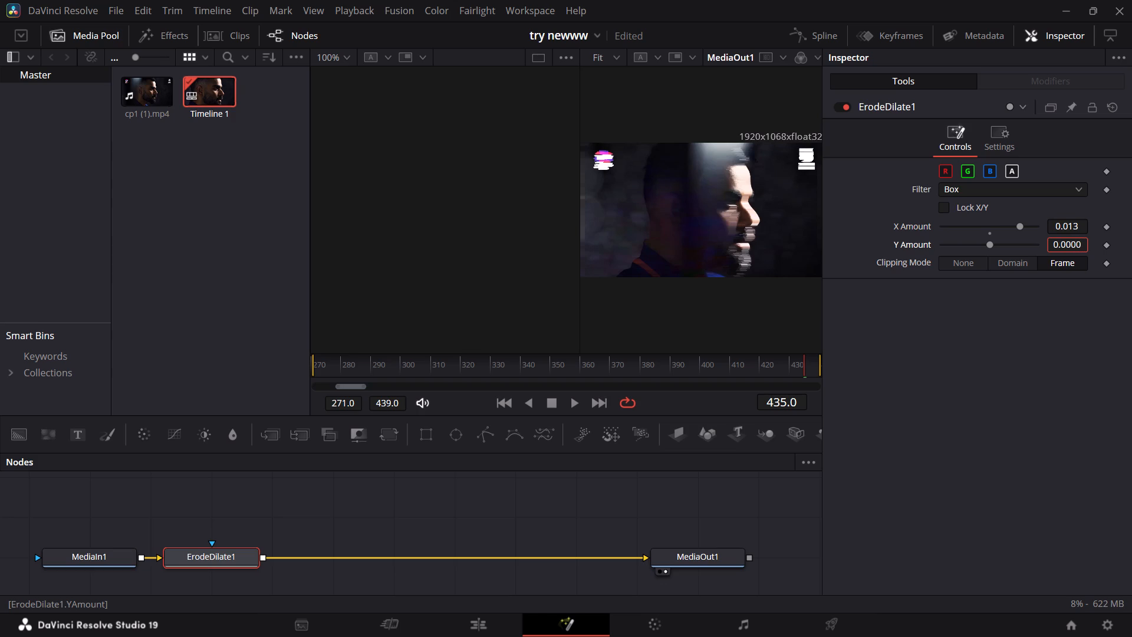
key(BackSpace)
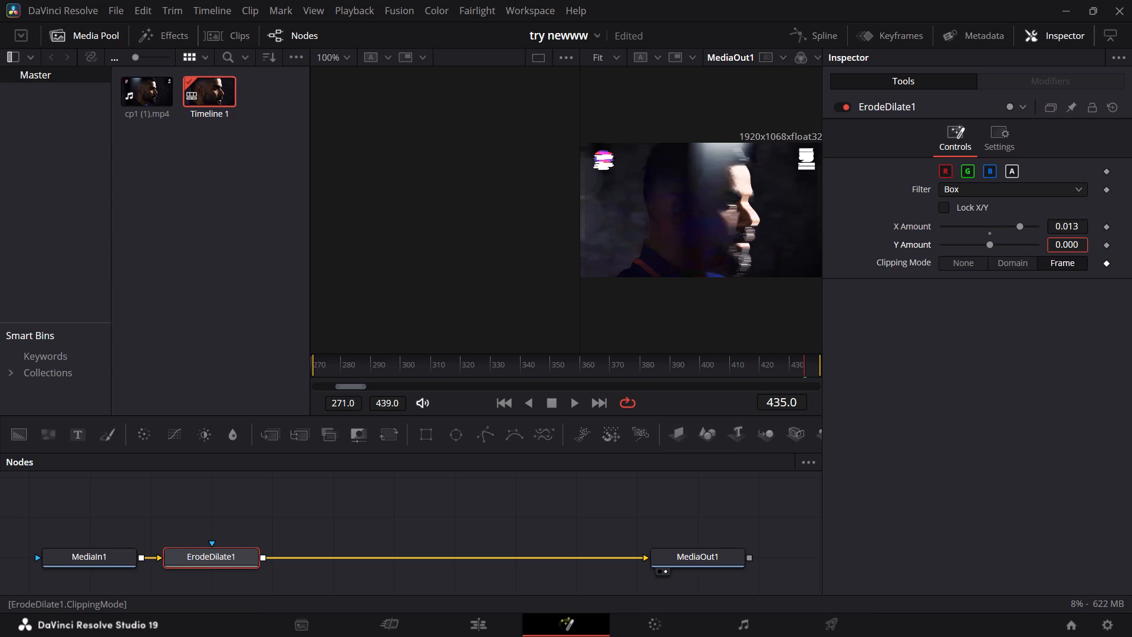
key(8)
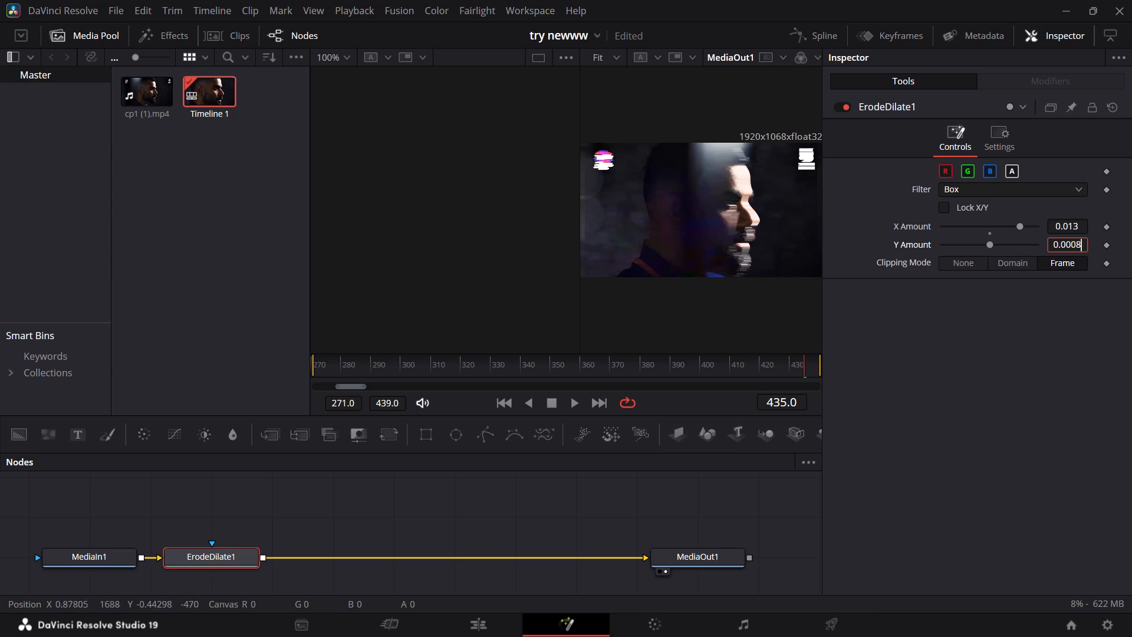
click(456, 519)
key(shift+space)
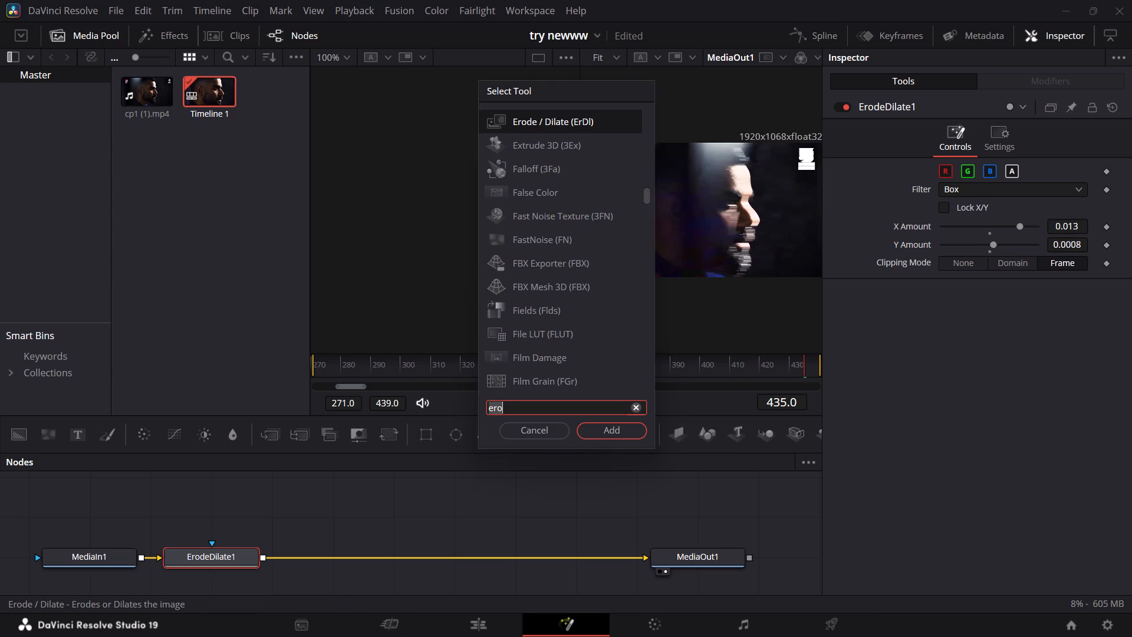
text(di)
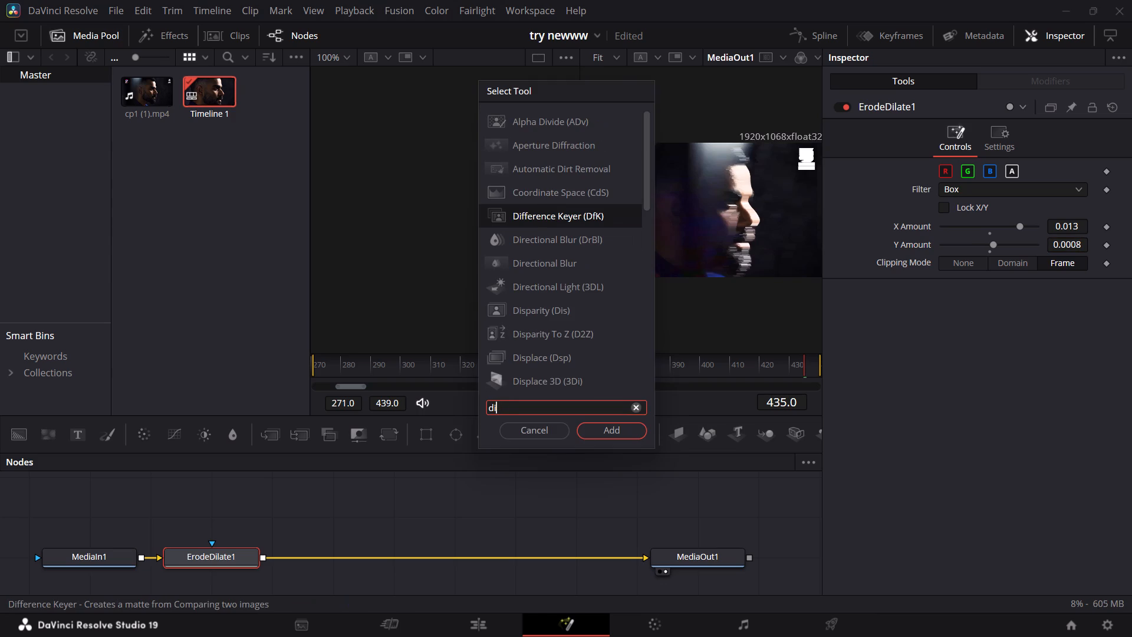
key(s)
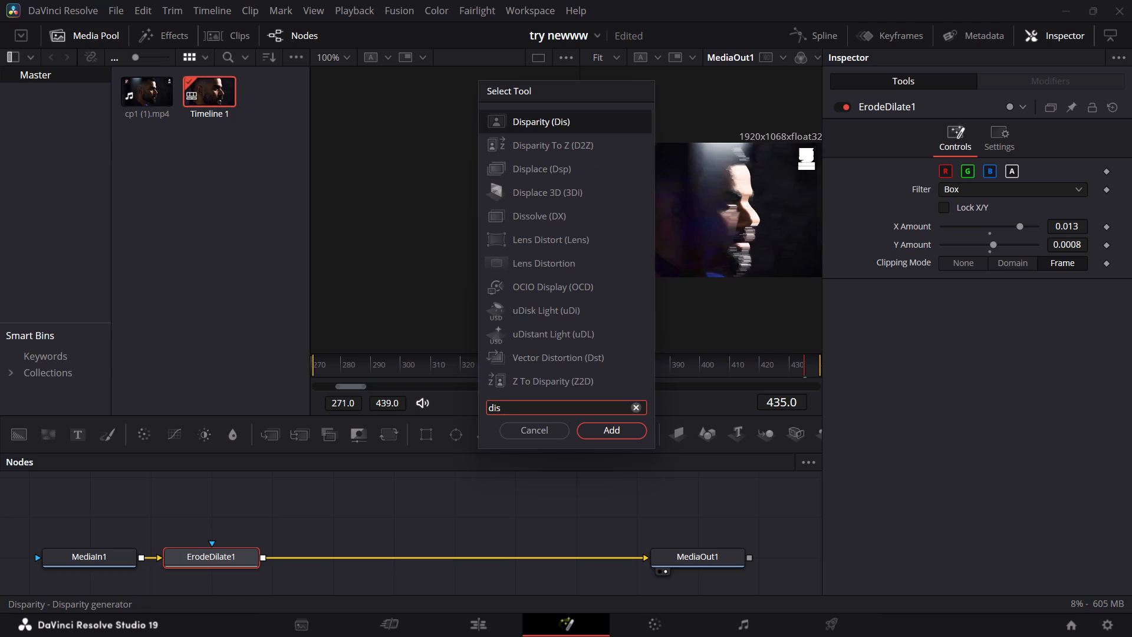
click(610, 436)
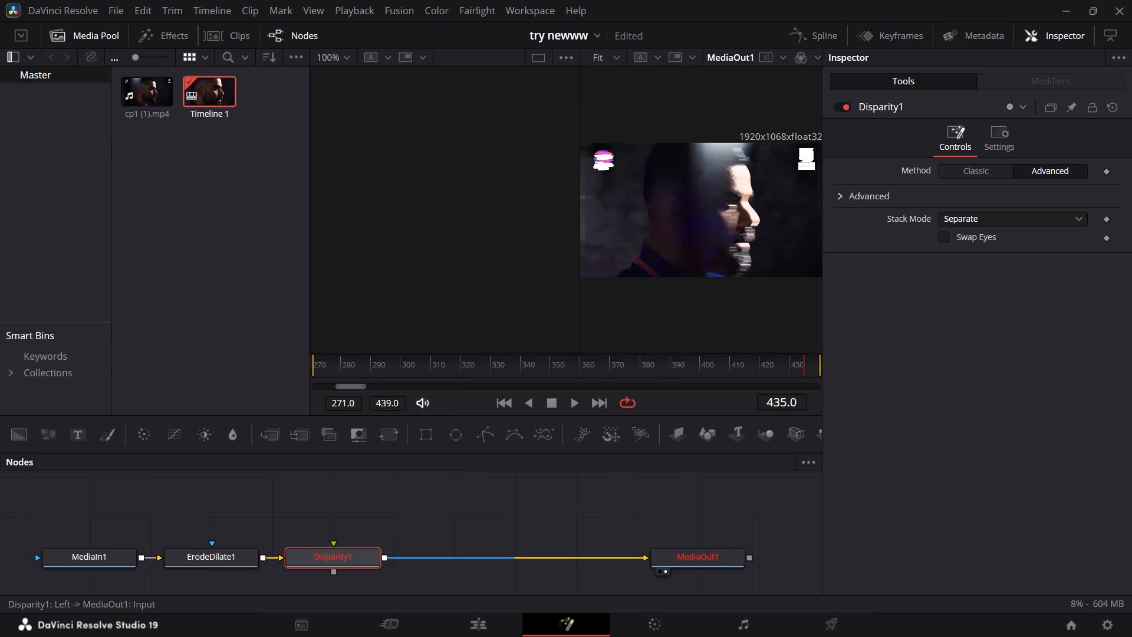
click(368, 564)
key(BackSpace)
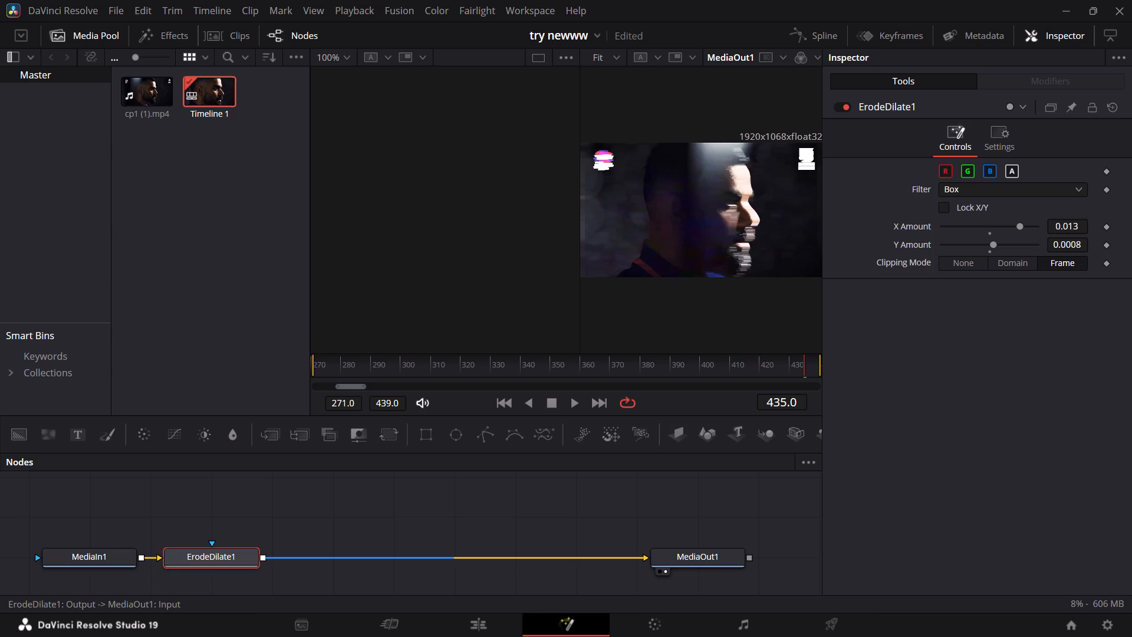
Add a Displace node between ErodeDilate1 and MediaOut1.
key(shift+space)
text(di)
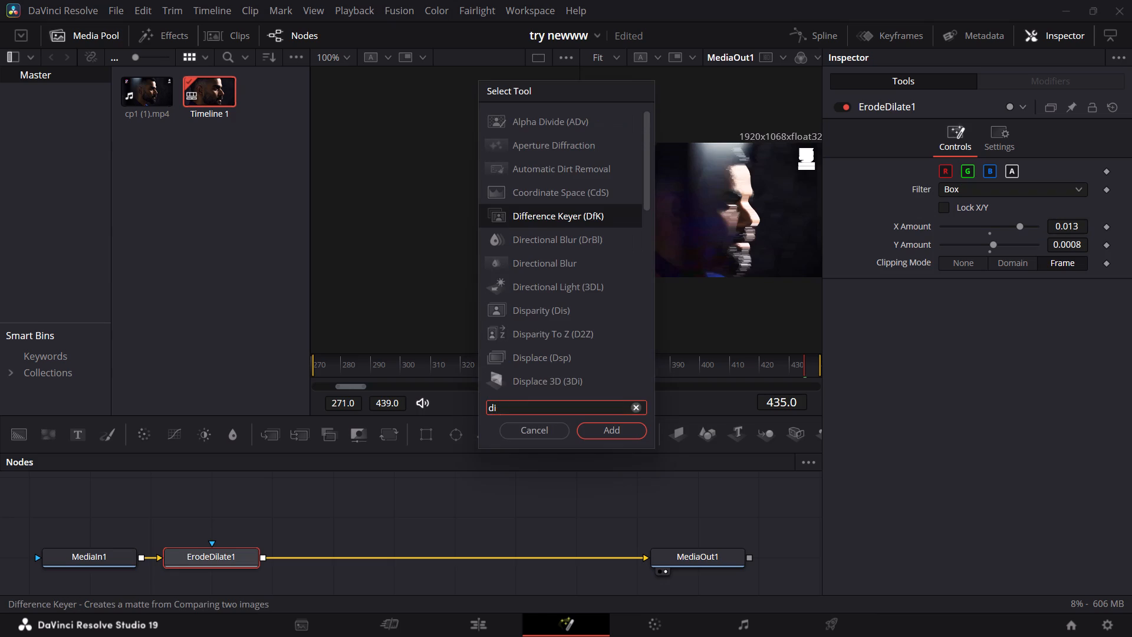
key(s)
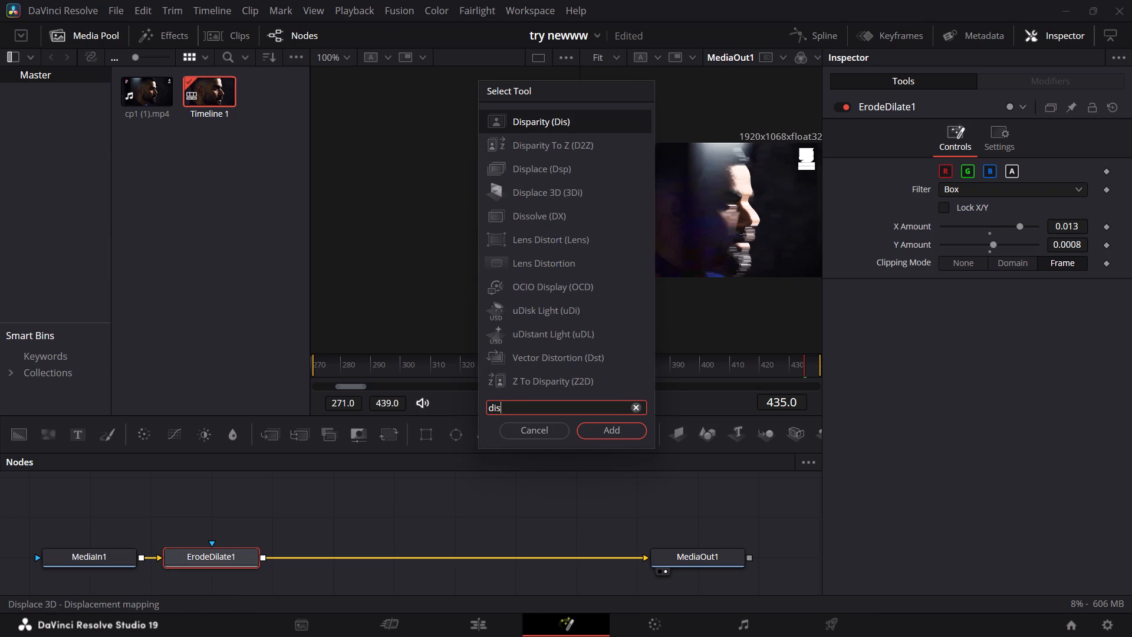
click(535, 167)
click(622, 430)
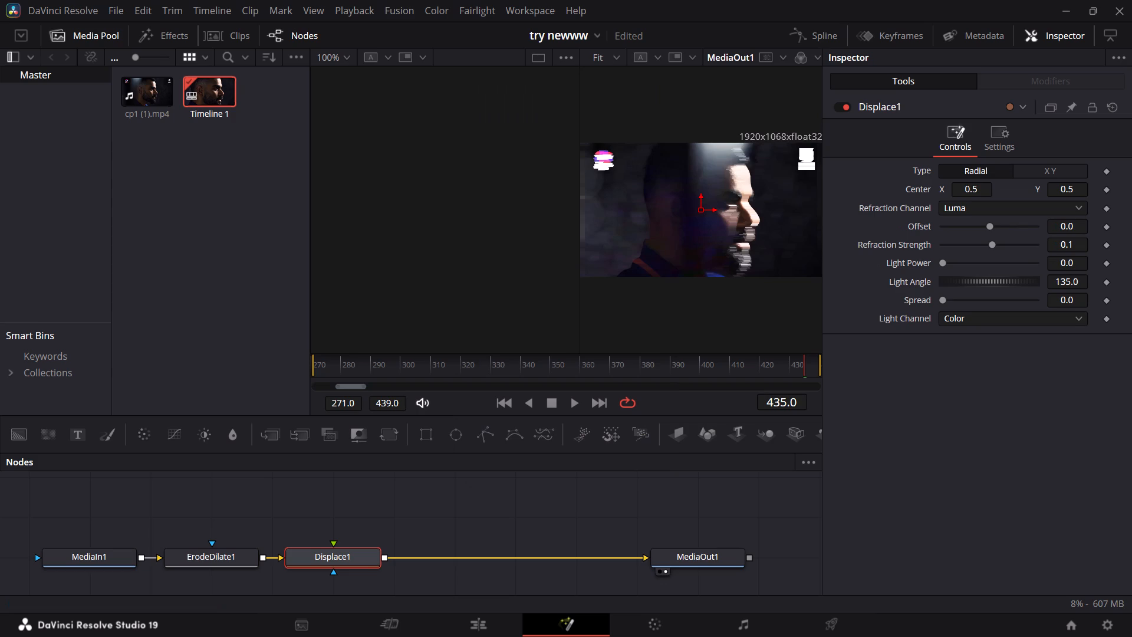
Switch Displace1 to the X Y type and set X Offset to 0.005 and X Refraction to 0.02.
click(1054, 170)
click(1075, 209)
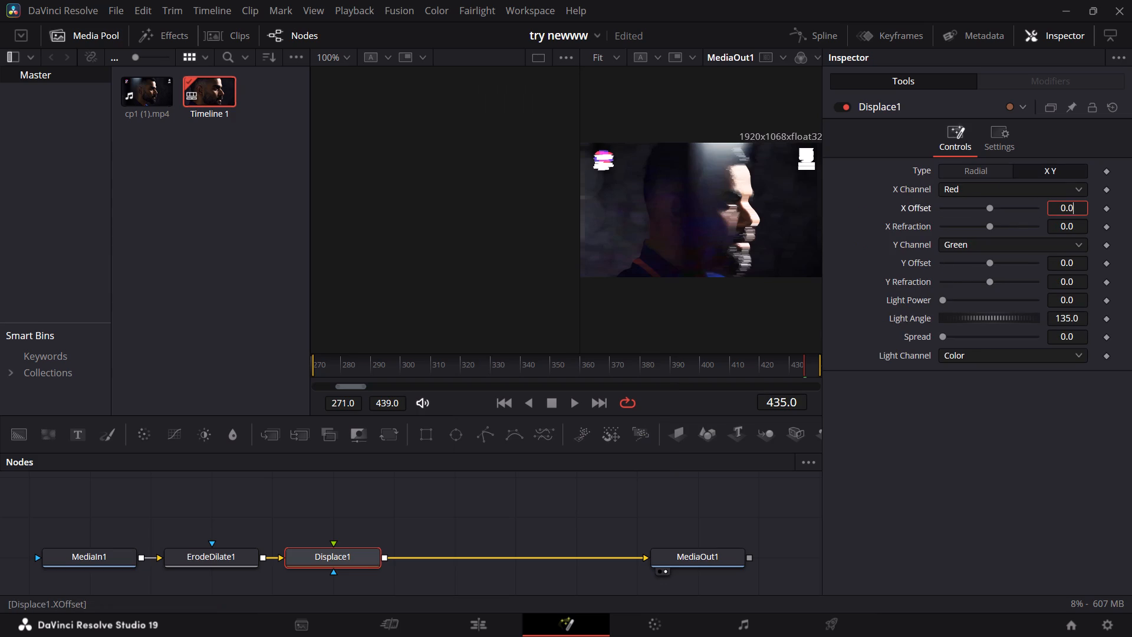
key(0)
key(5)
click(1073, 224)
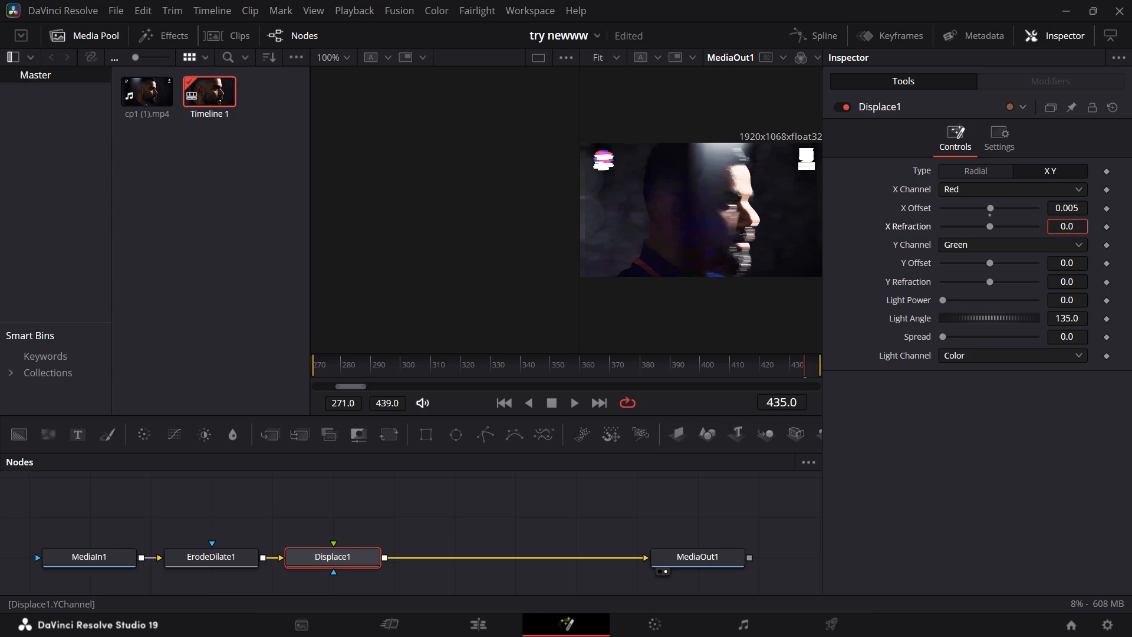
key(BackSpace)
key(period)
key(BackSpace)
text(02)
Set Displace1's X Offset to 0.05.
click(1080, 201)
key(BackSpace)
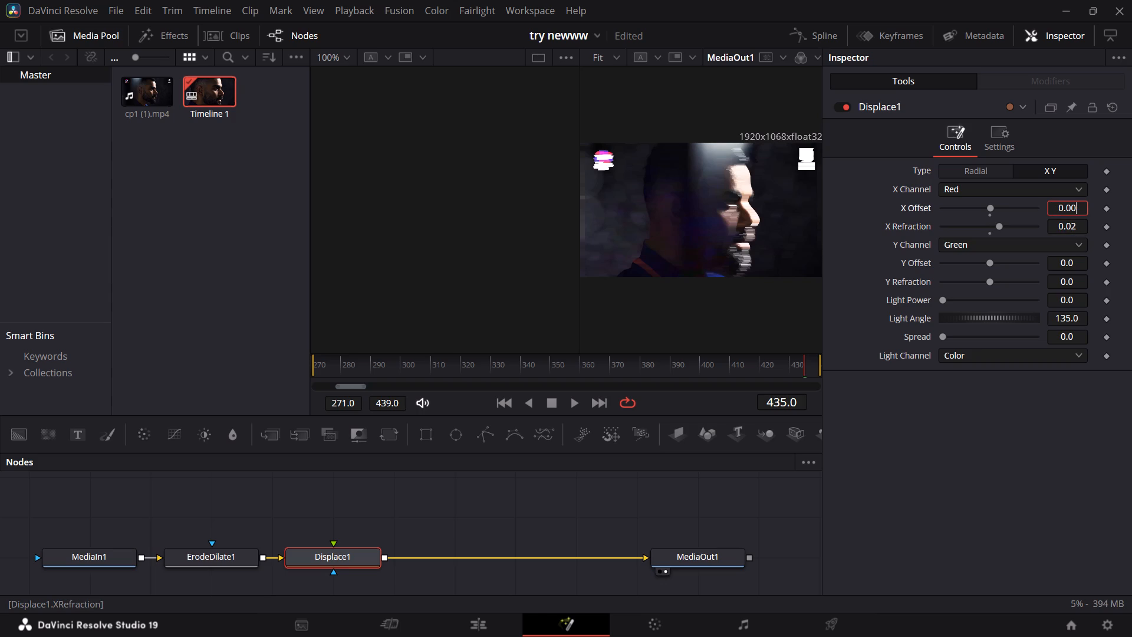
key(BackSpace)
key(5)
key(BackSpace)
key(BackSpace)
text(05)
Add a FastNoise node after Displace1 in the node graph.
click(434, 509)
key(shift+space)
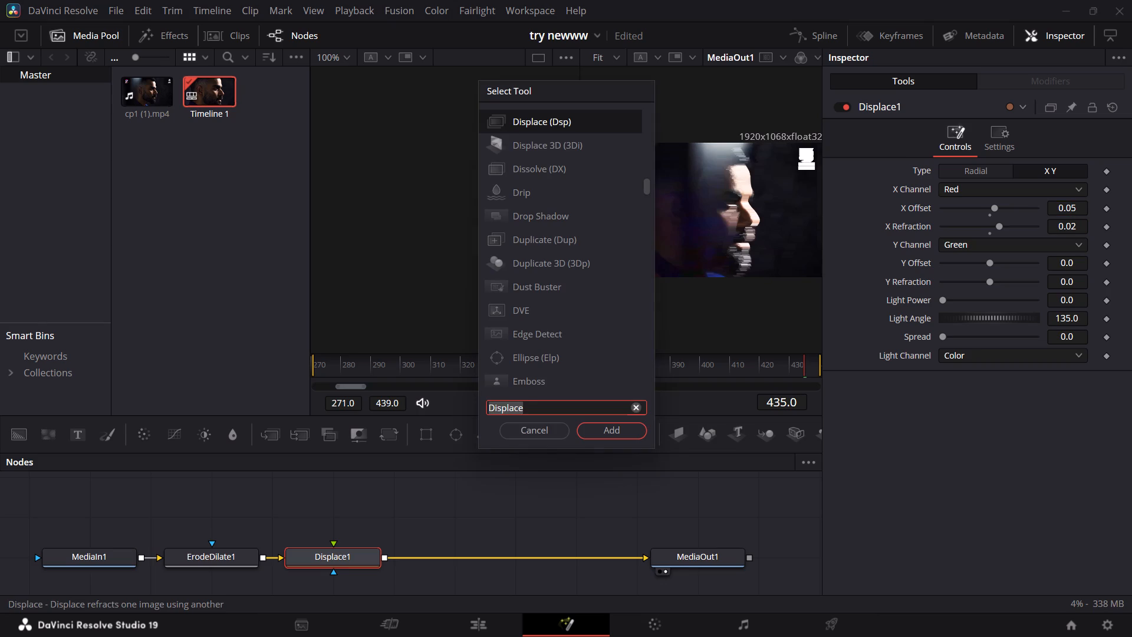
text(fast)
key(Return)
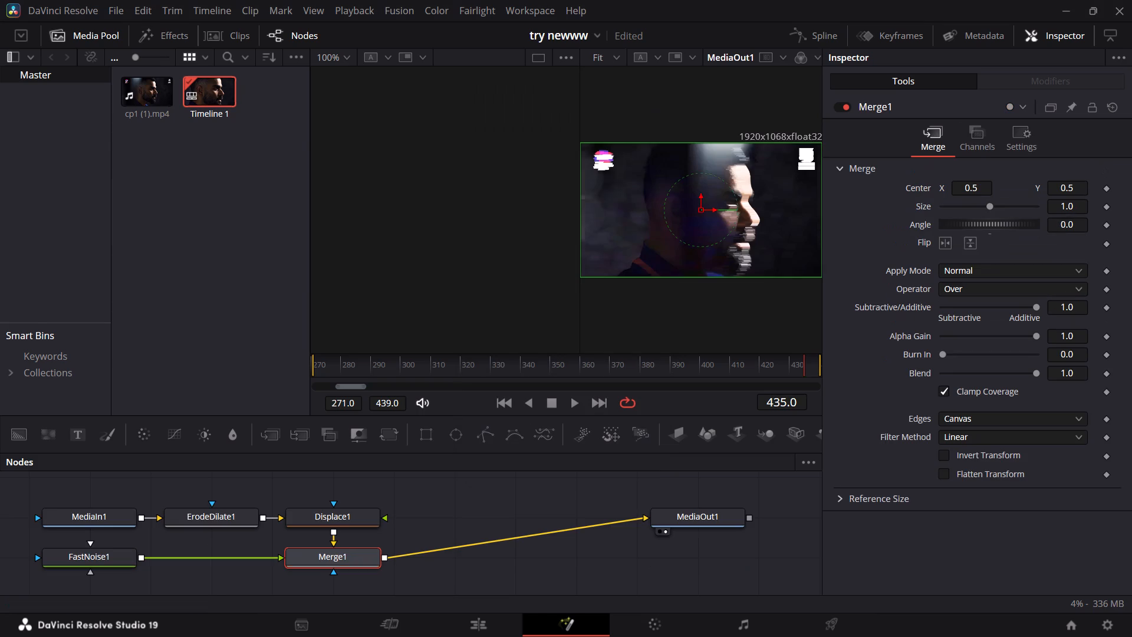
Delete the Merge1 node that joins FastNoise1 to Displace1.
click(330, 557)
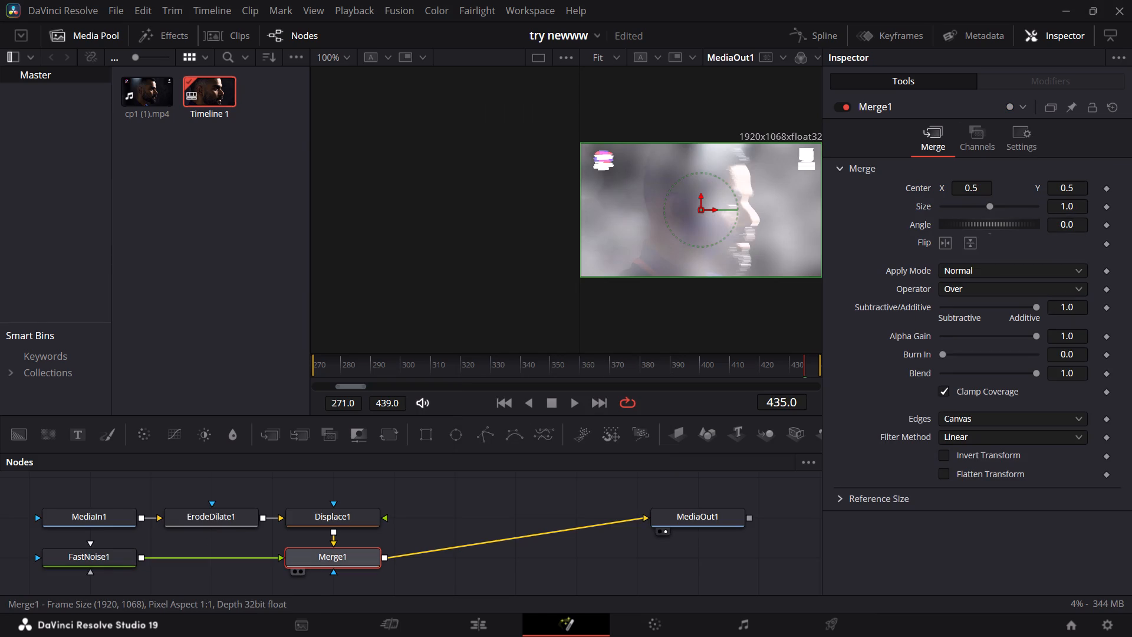
click(334, 562)
key(BackSpace)
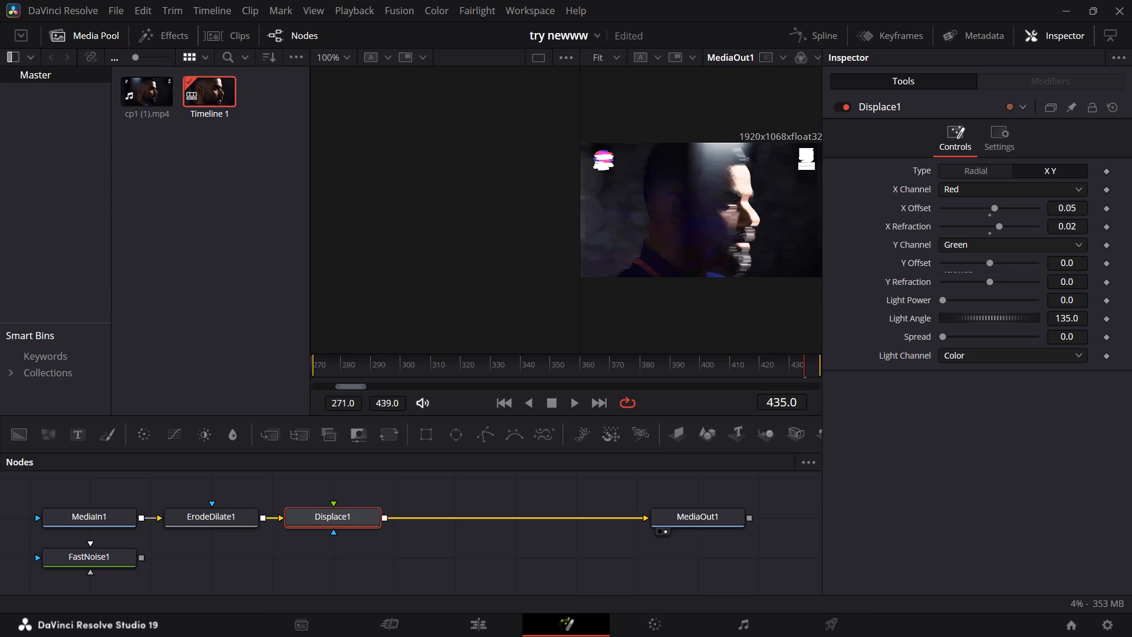
Place FastNoise1 just below Displace1 and connect Displace1's output to FastNoise1's effect mask.
drag(104, 562, 370, 571)
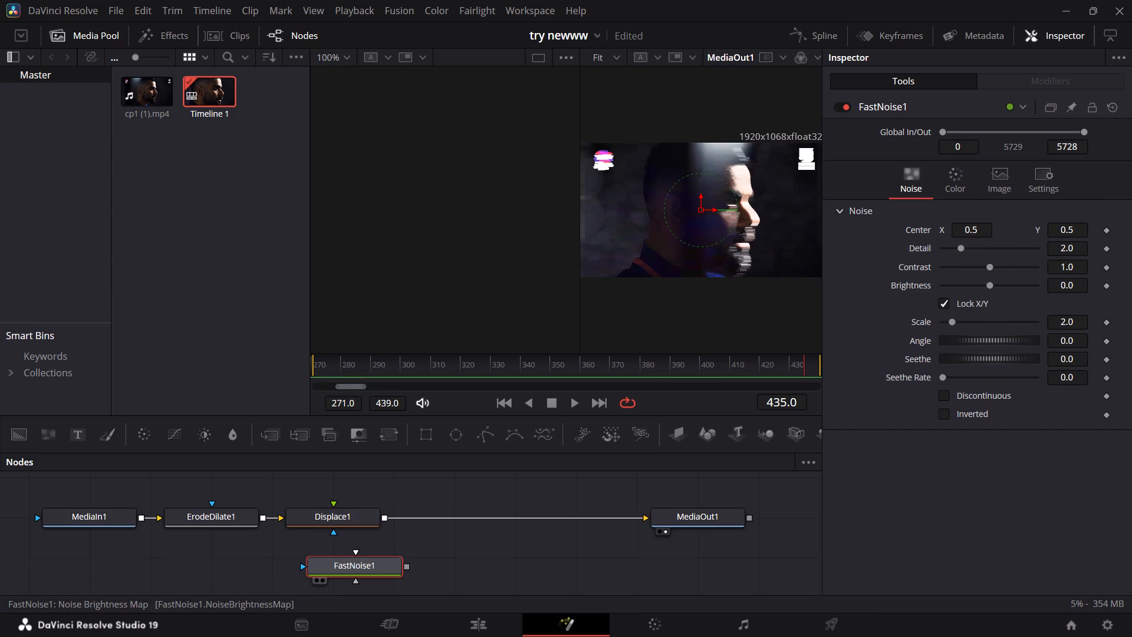
drag(331, 531, 356, 550)
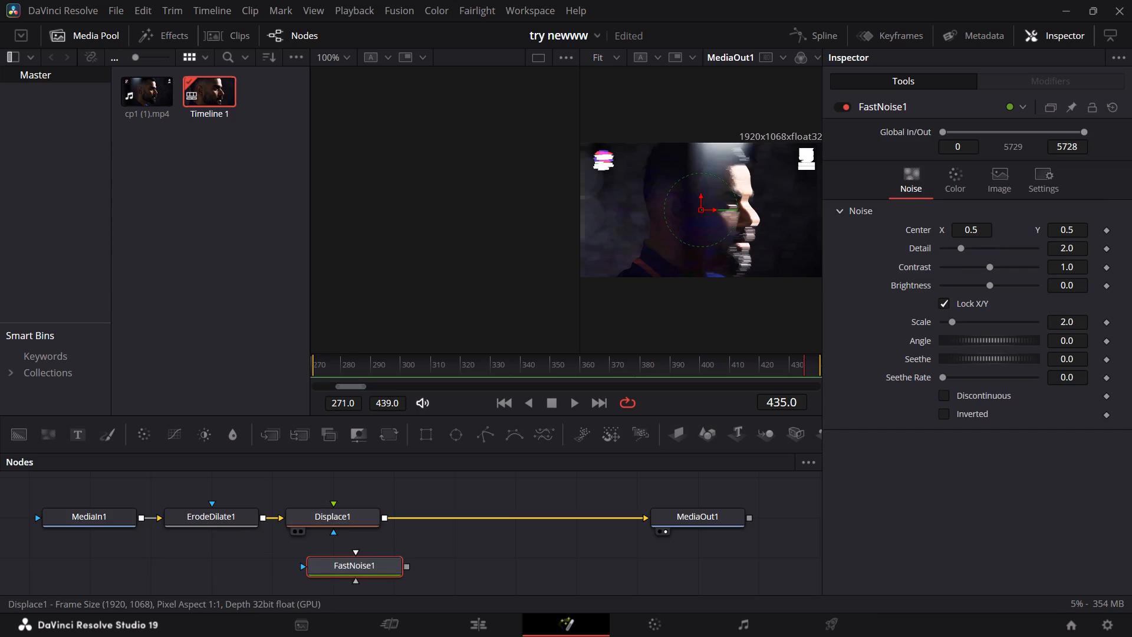
drag(333, 533, 300, 567)
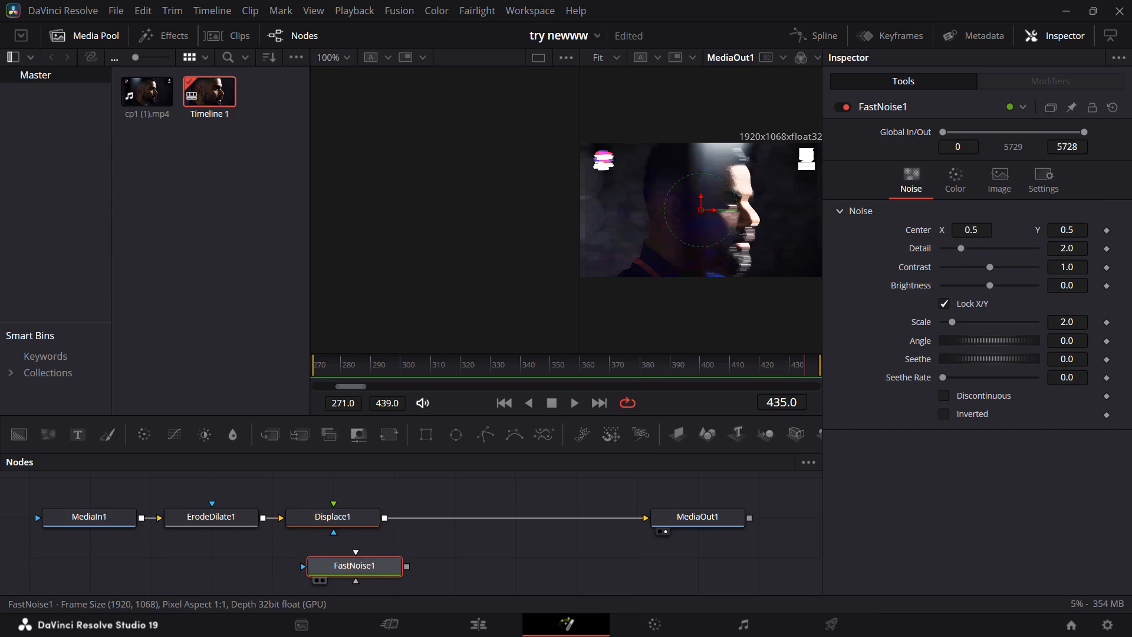
drag(330, 567, 324, 561)
double_click(345, 561)
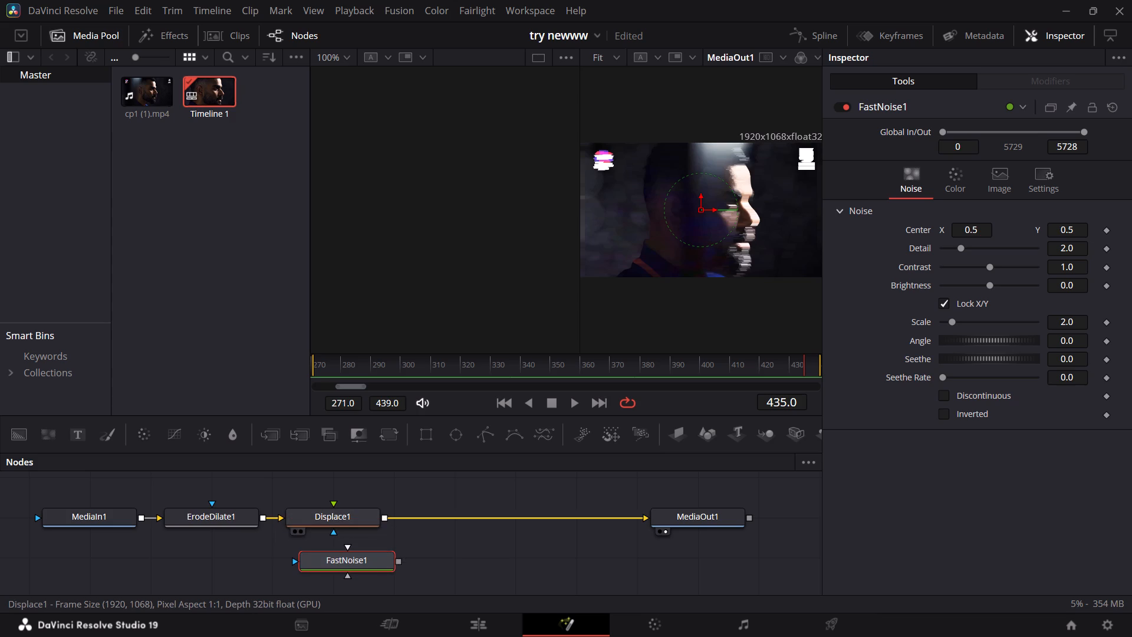
drag(385, 517, 294, 562)
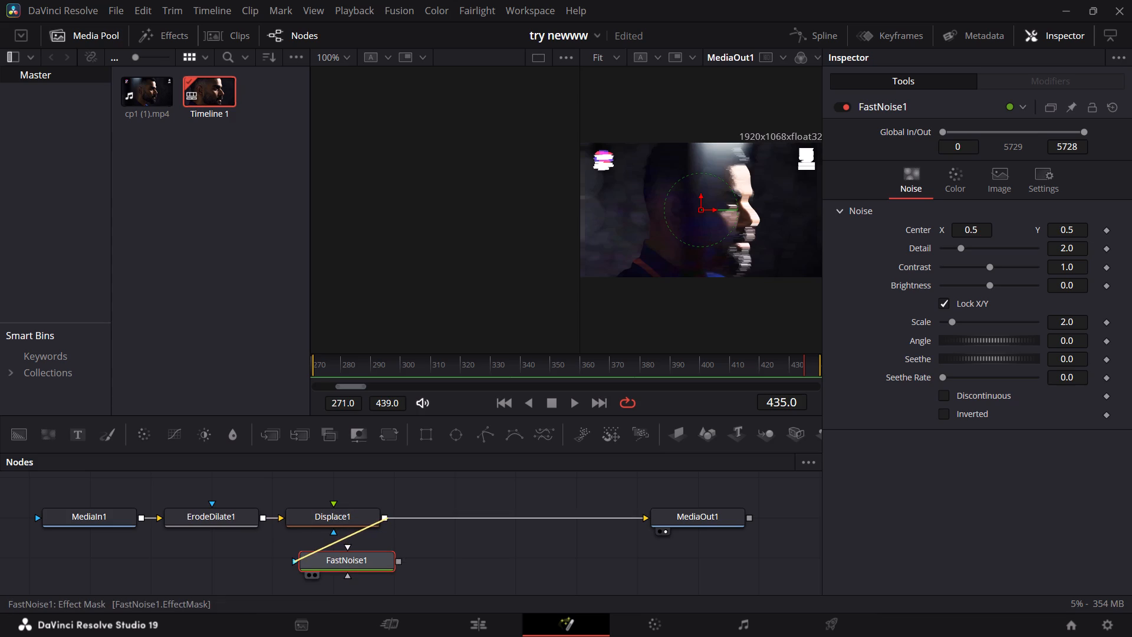
drag(294, 562, 293, 562)
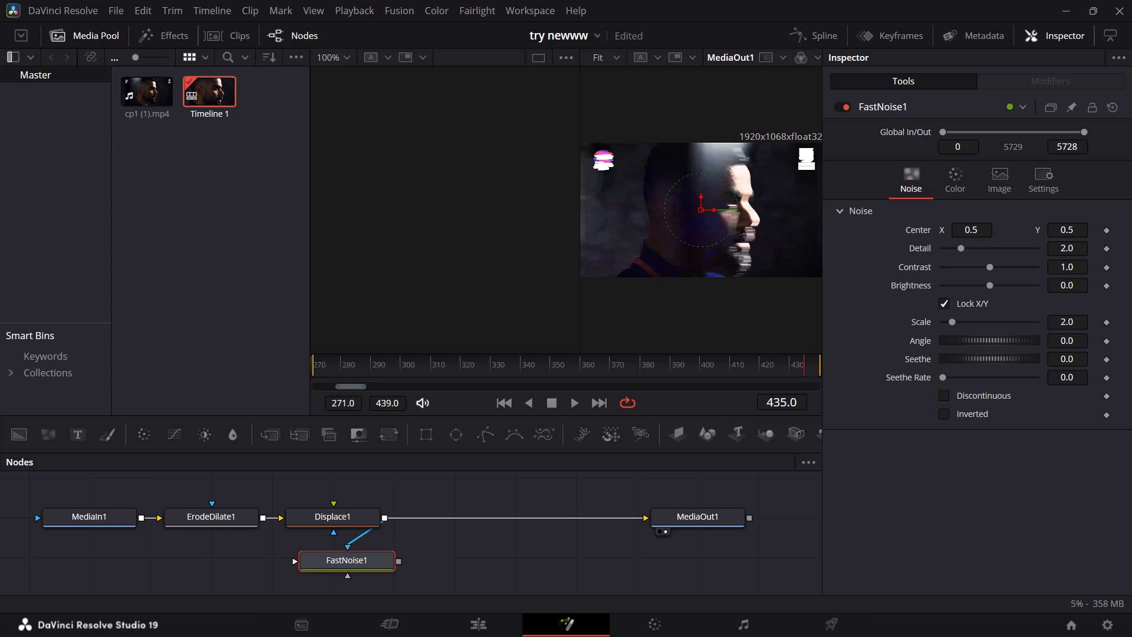
Set FastNoise1's Detail to 10 and Scale to 15.
double_click(1071, 247)
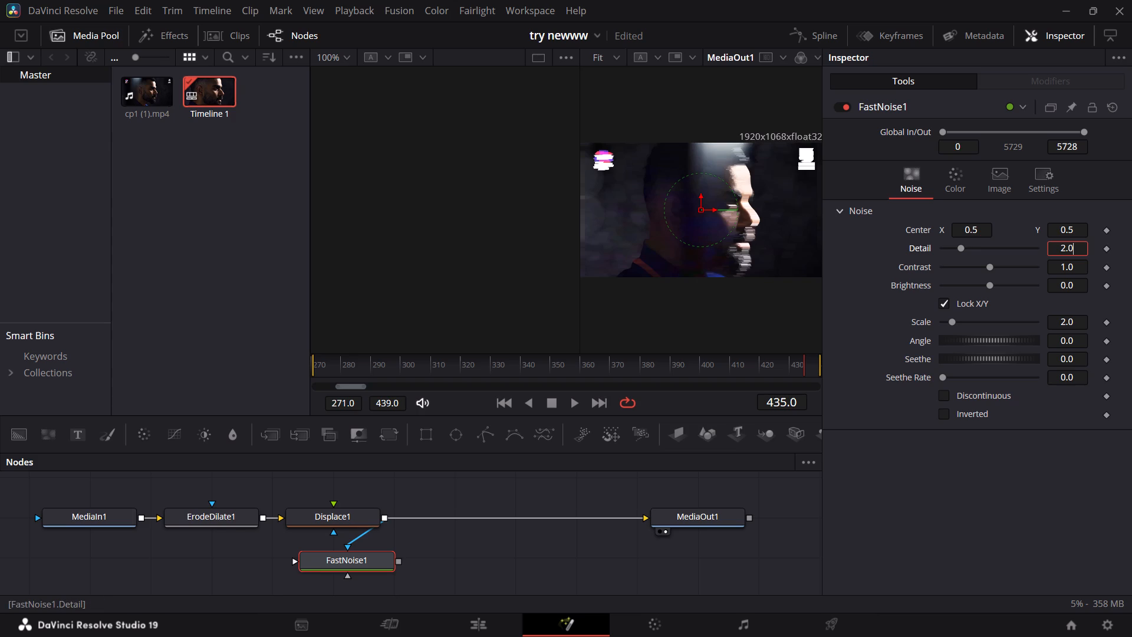
text(10)
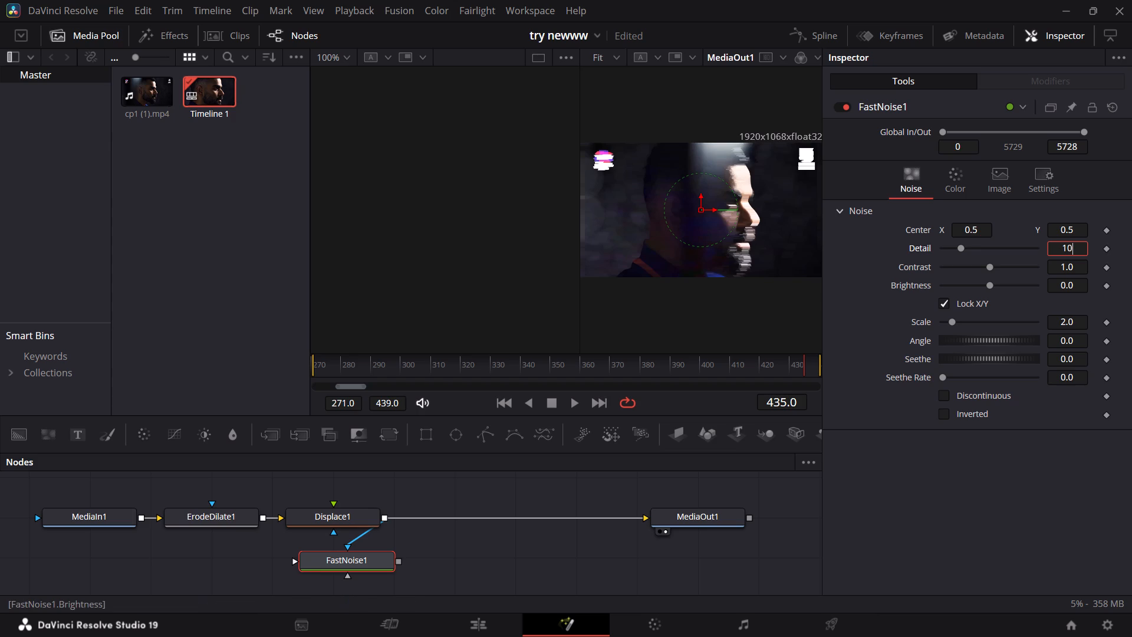
click(866, 284)
double_click(1072, 323)
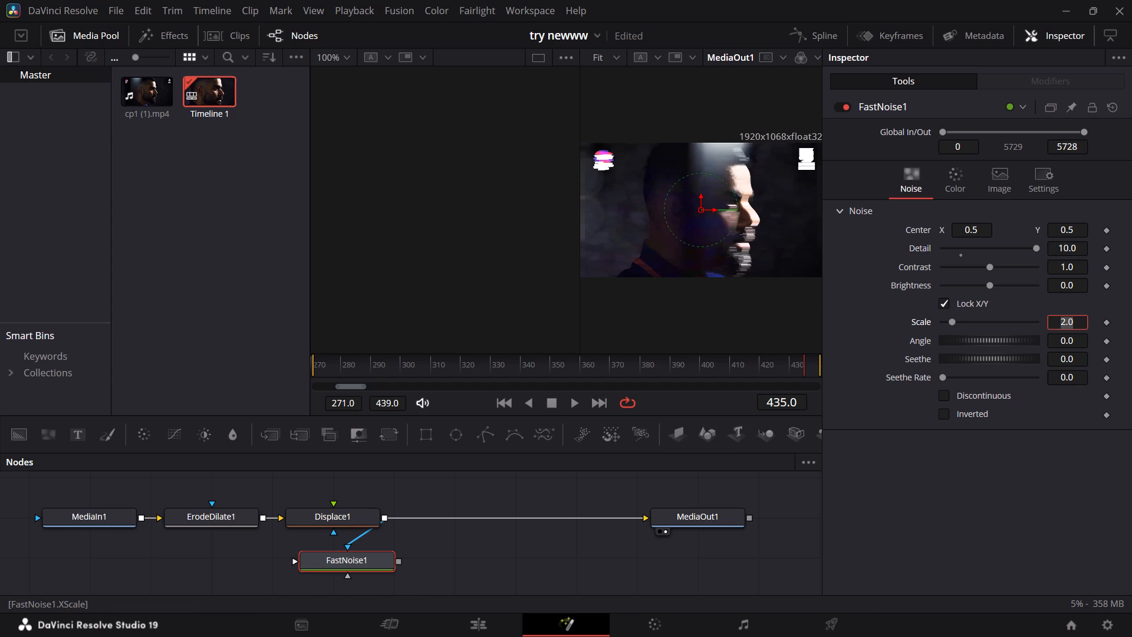
text(15)
click(867, 309)
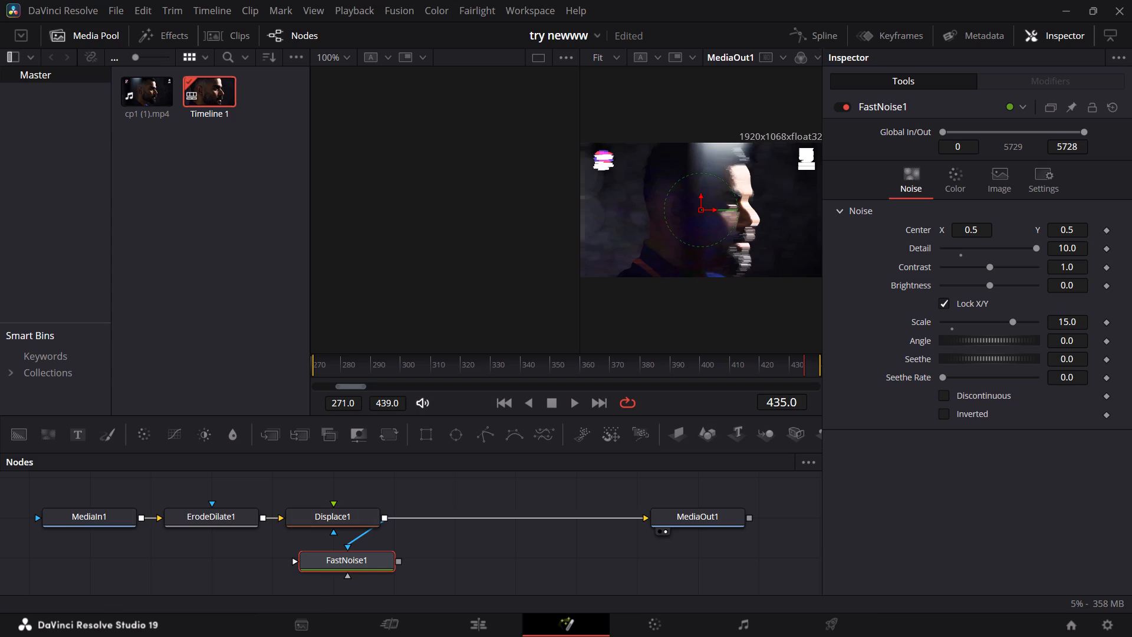
Move the FastNoise1 node into the gap between Displace1 and MediaOut1, below their connection line.
drag(335, 528, 291, 562)
drag(333, 529, 396, 559)
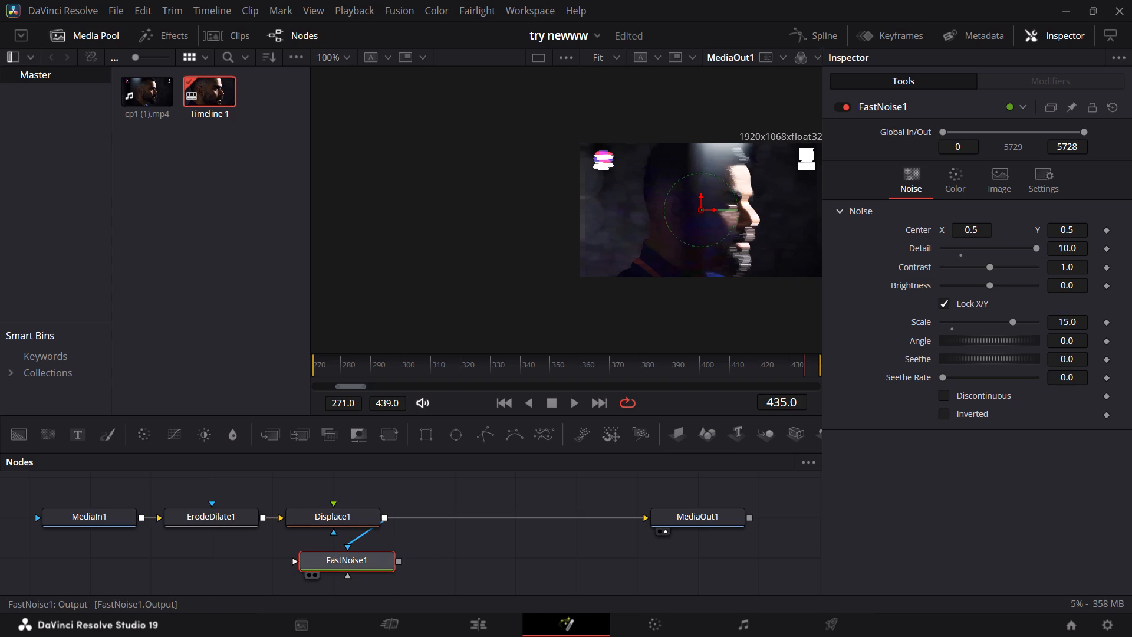
drag(367, 562, 397, 568)
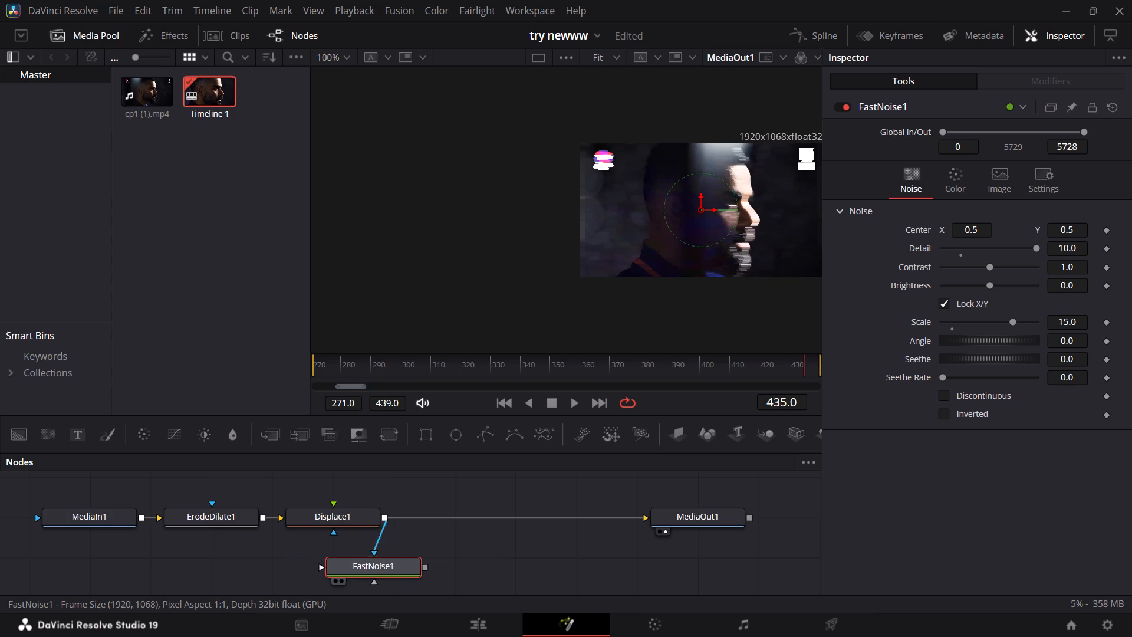
drag(397, 568, 473, 567)
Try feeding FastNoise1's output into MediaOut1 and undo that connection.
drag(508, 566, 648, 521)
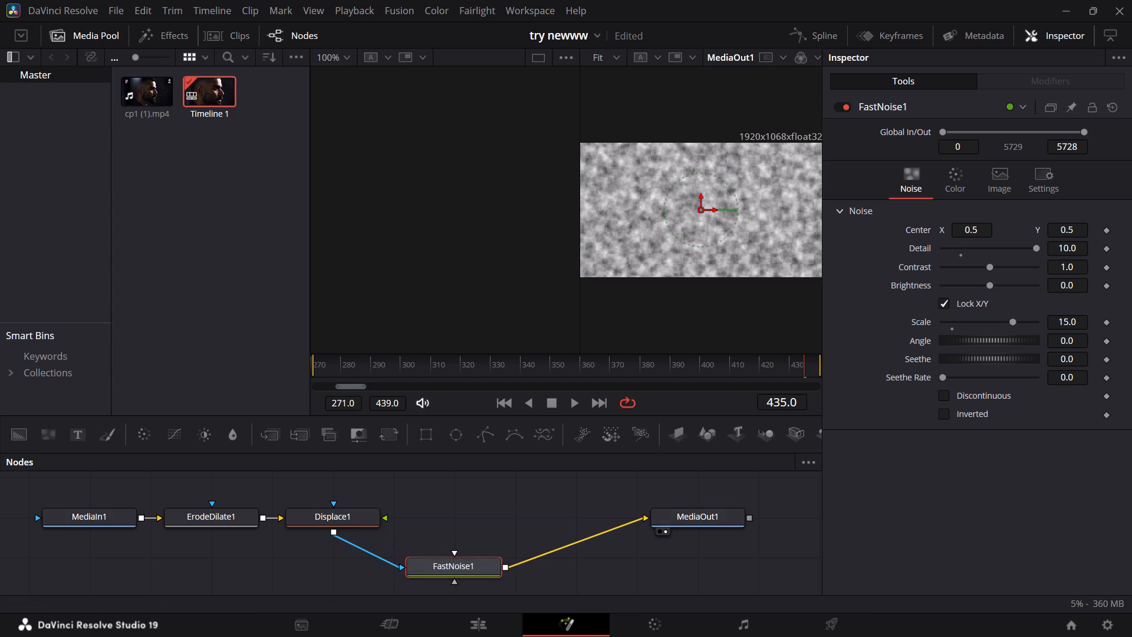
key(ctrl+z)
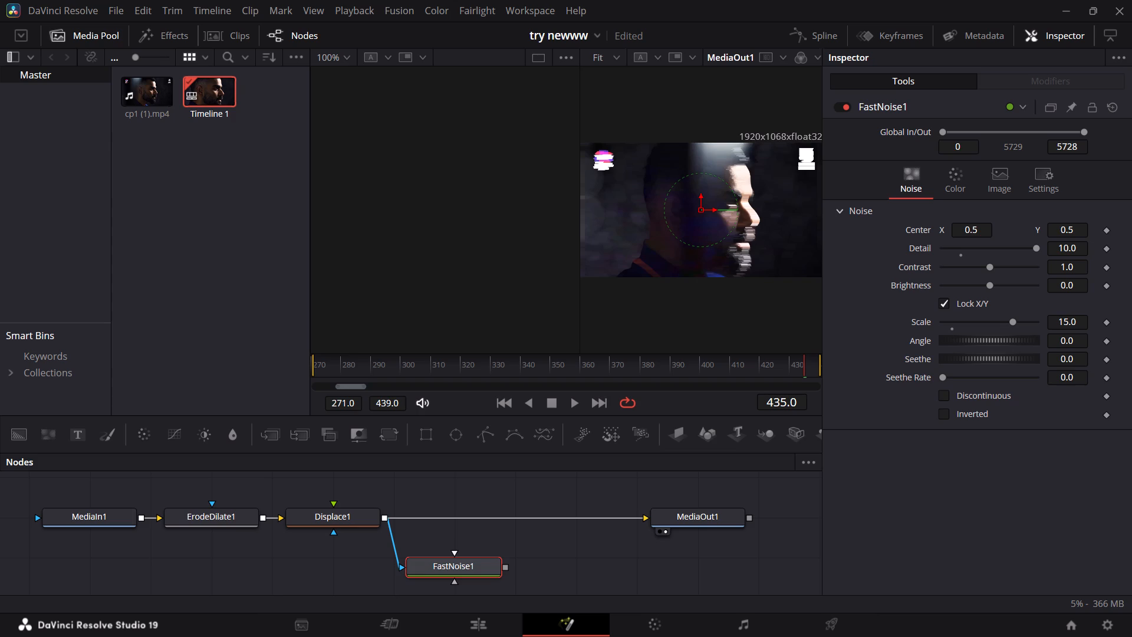
Set FastNoise1's Scale to 50.
double_click(1076, 321)
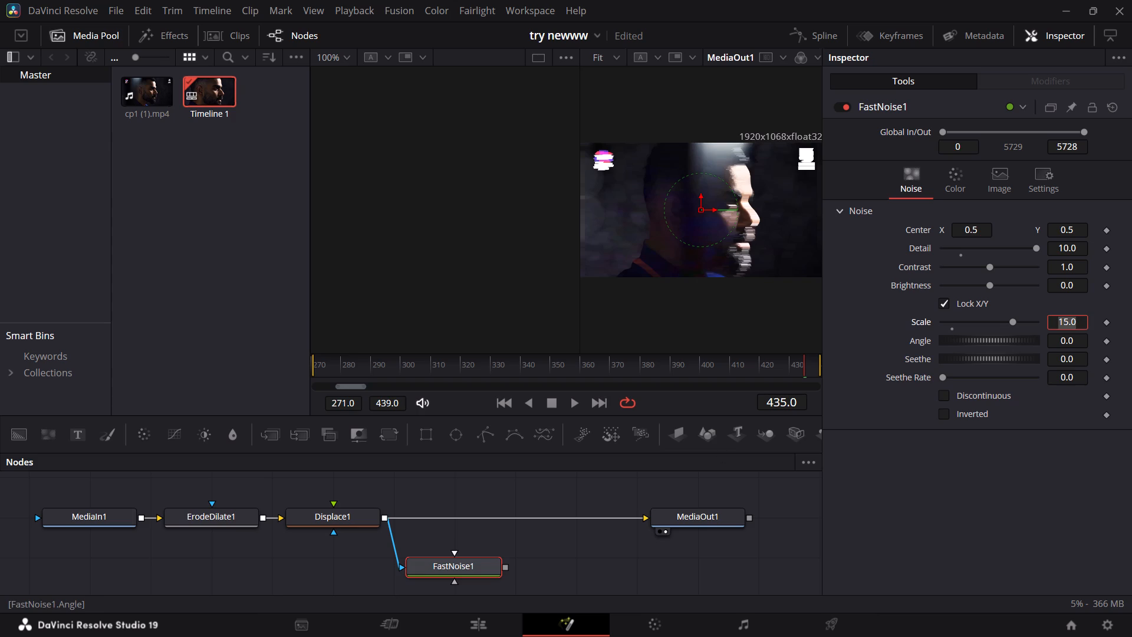
text(50)
click(974, 468)
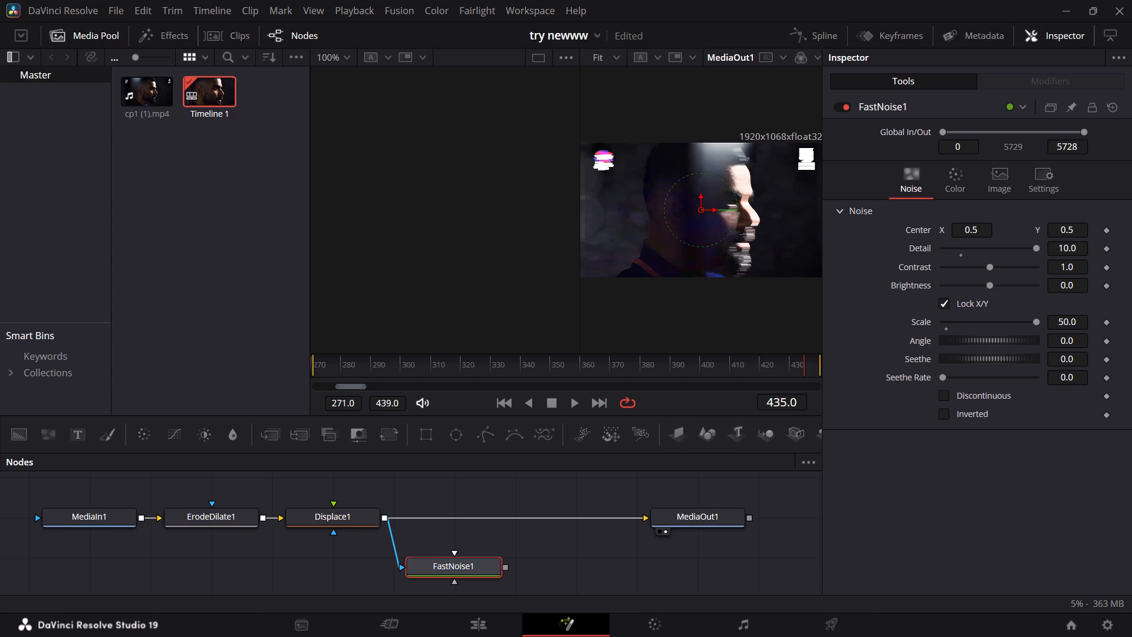
Add a Brightness / Contrast node and place it on the connection between Displace1 and MediaOut1.
key(shift+space)
text(bvr)
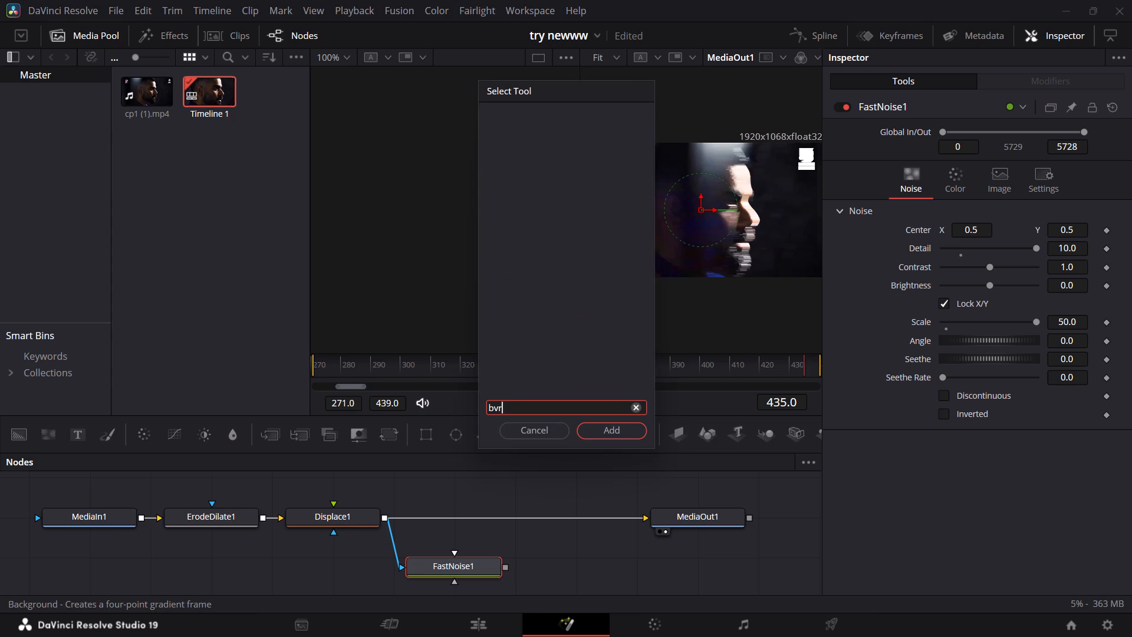
key(BackSpace)
key(BackSpace)
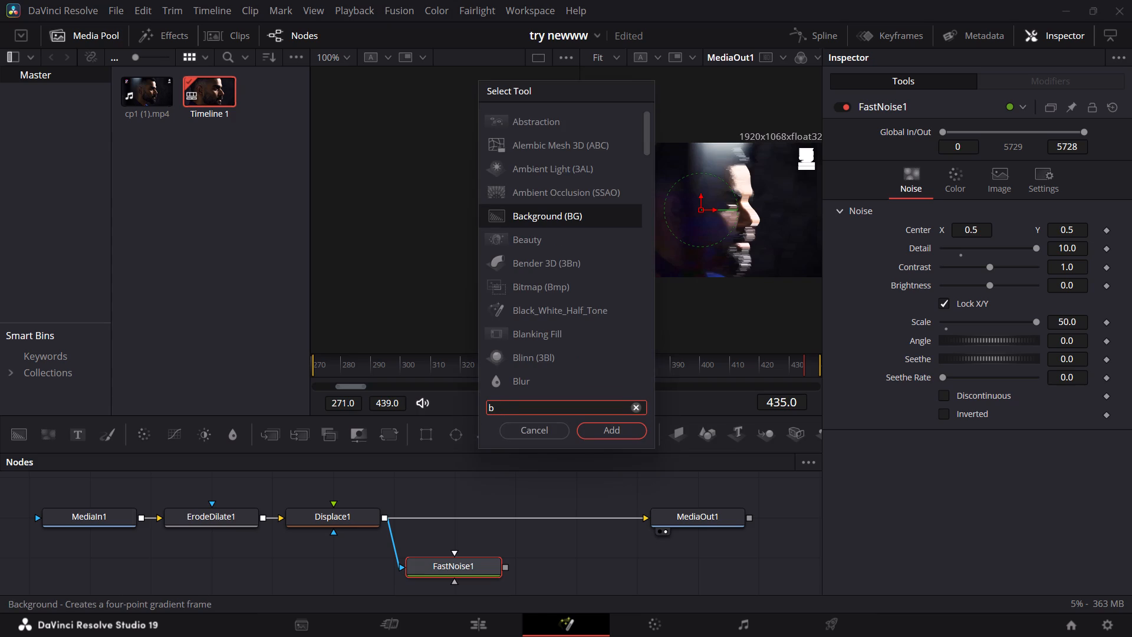
text(ri)
click(616, 434)
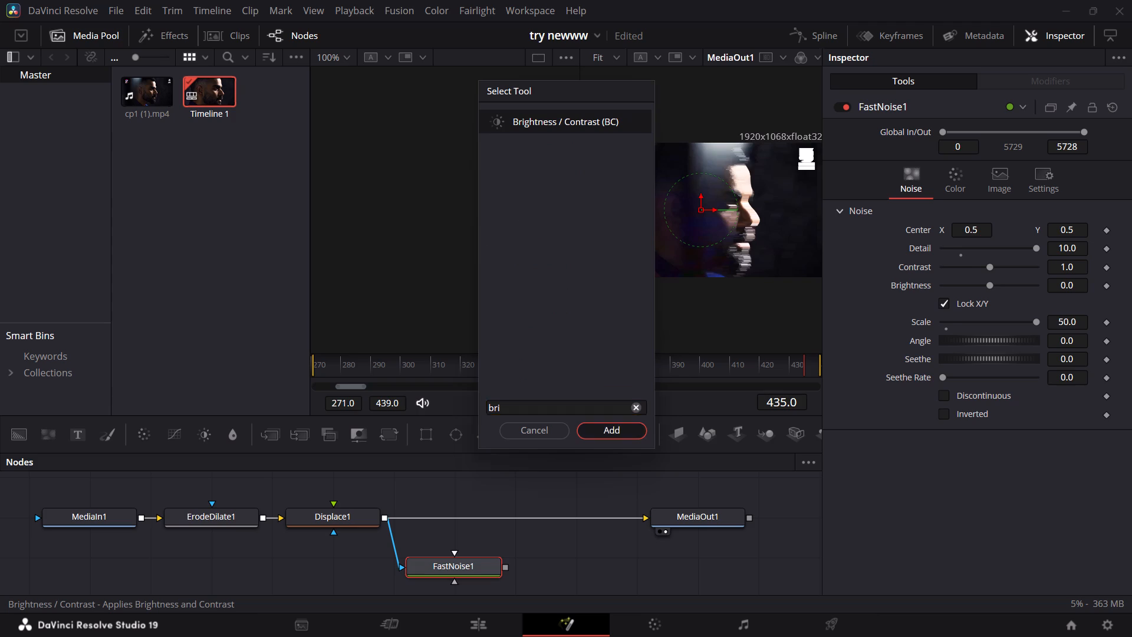
drag(587, 554, 581, 533)
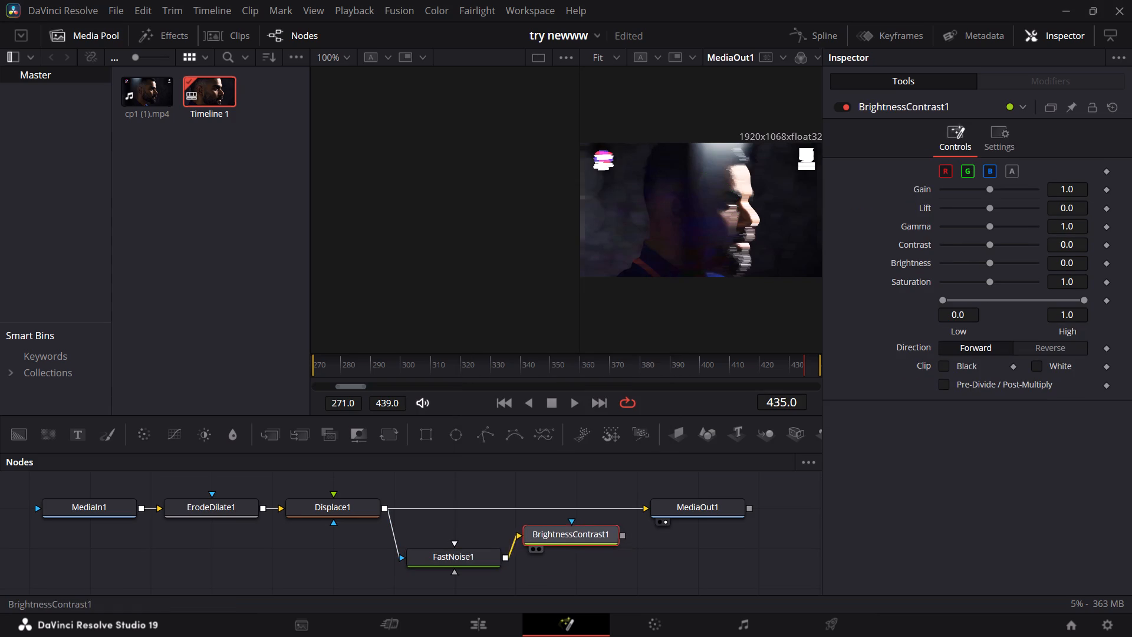
drag(581, 533, 551, 505)
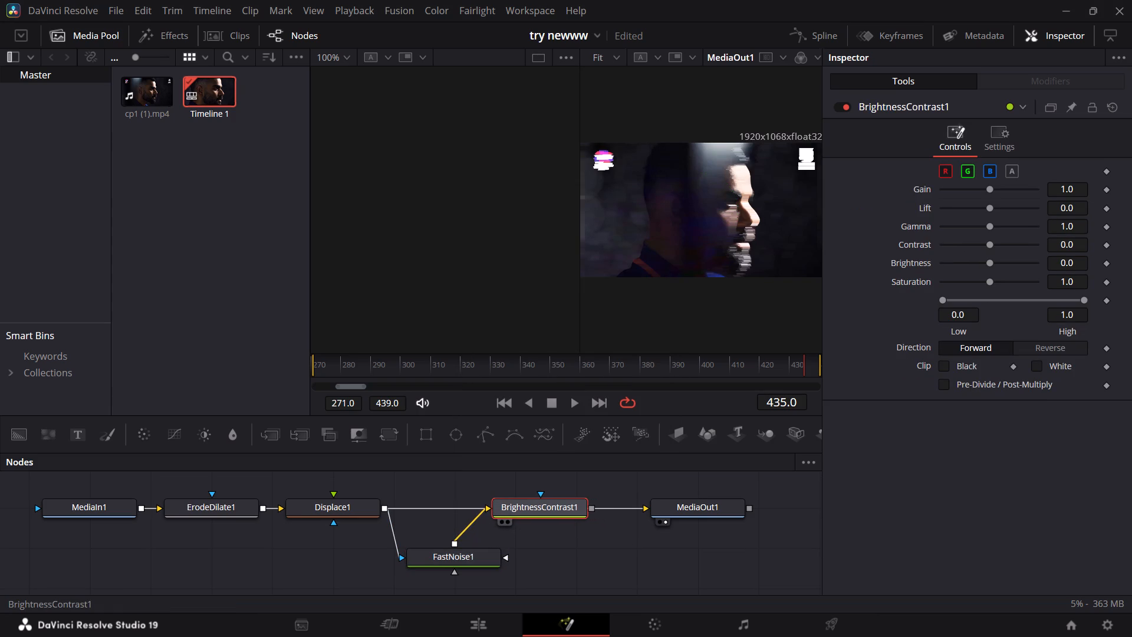
Disconnect FastNoise1 from BrightnessContrast1 and wire Displace1 through BrightnessContrast1 into MediaOut1.
drag(455, 537, 443, 517)
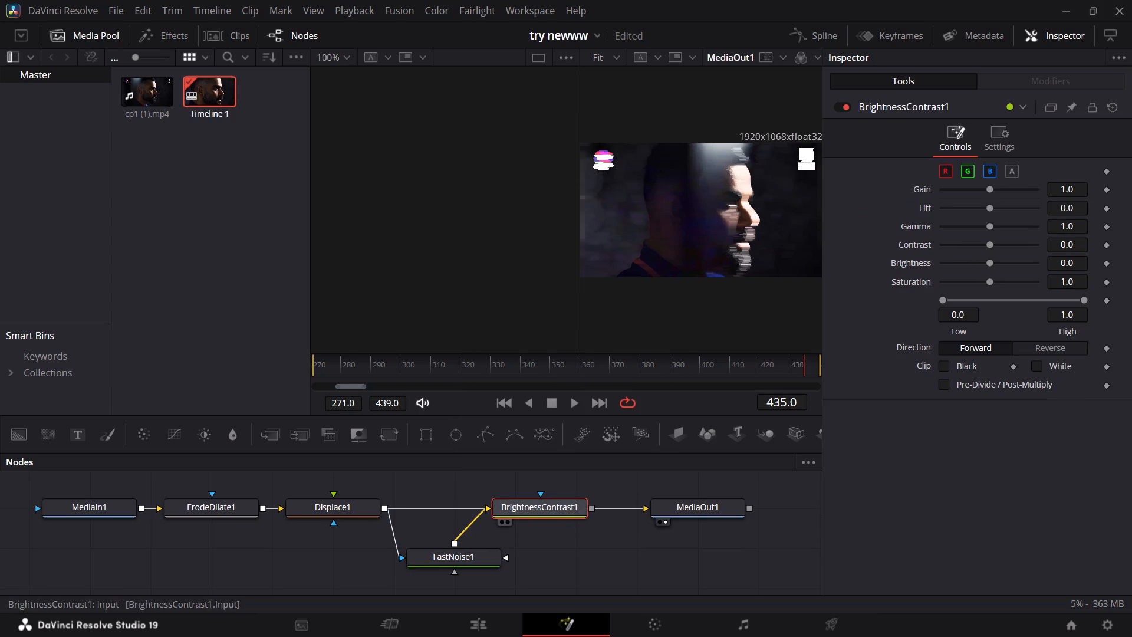
drag(485, 509, 463, 533)
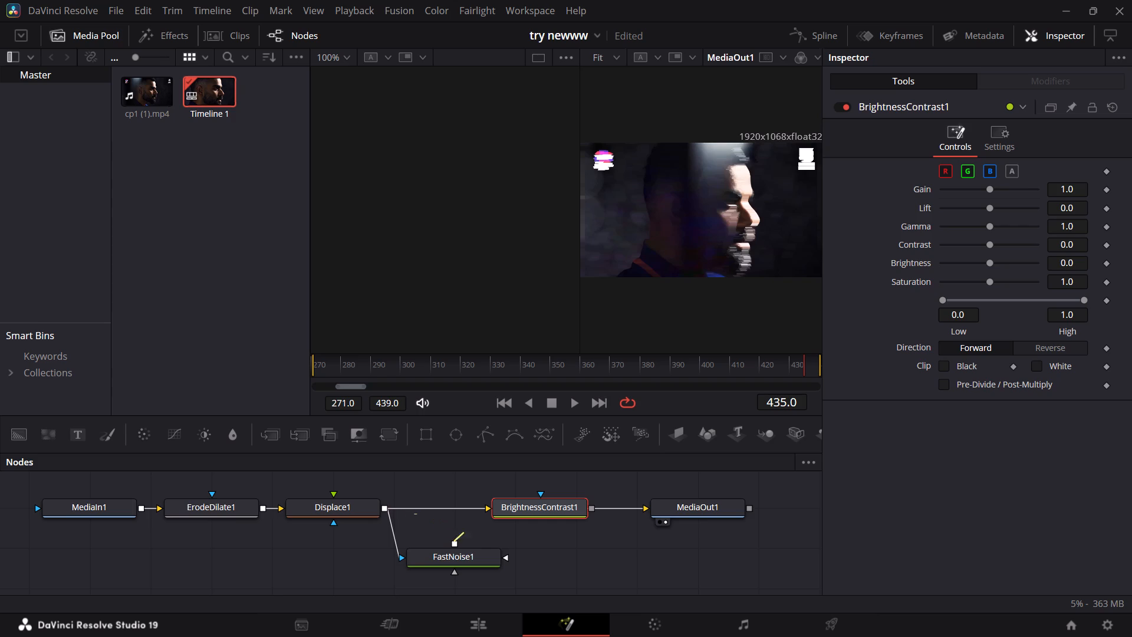
drag(463, 533, 468, 537)
drag(486, 508, 386, 507)
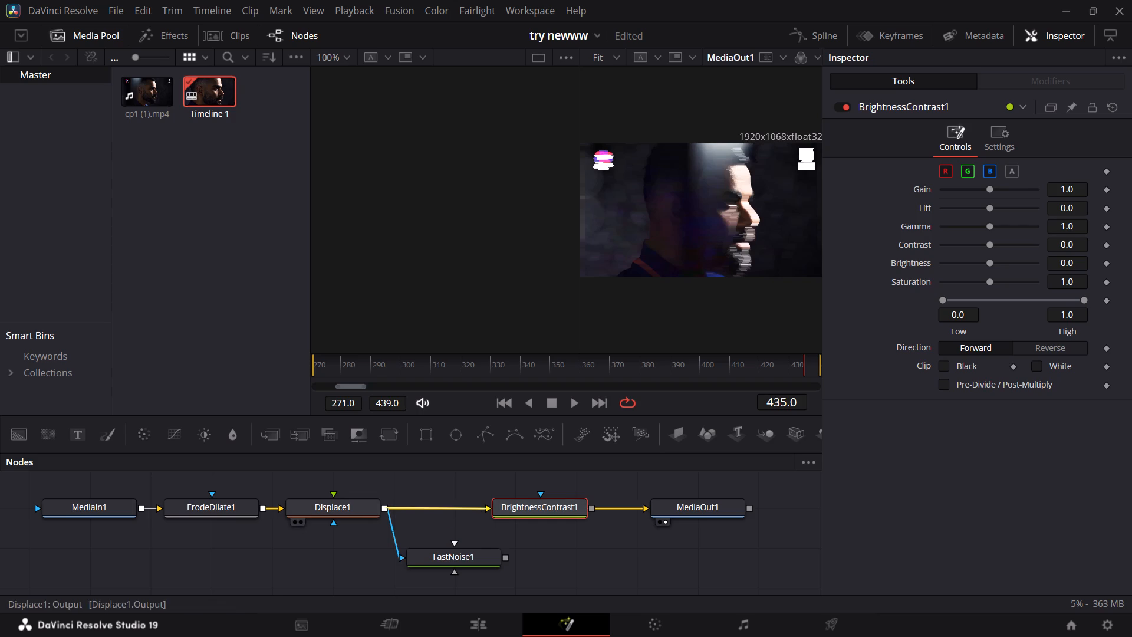
drag(386, 507, 383, 507)
drag(595, 507, 639, 507)
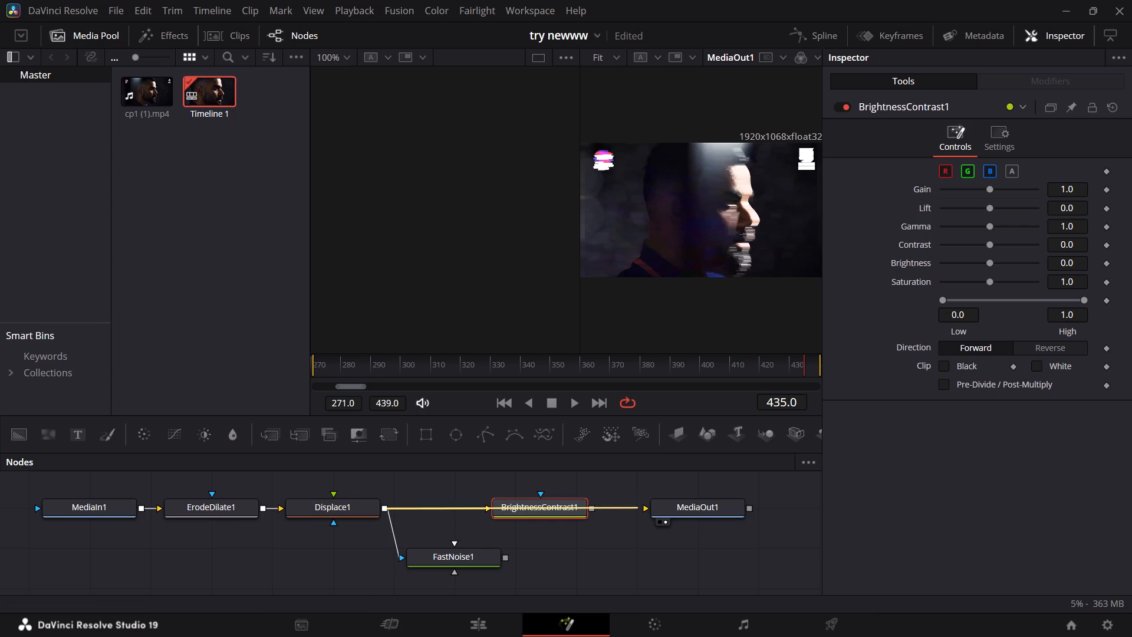
drag(639, 507, 647, 509)
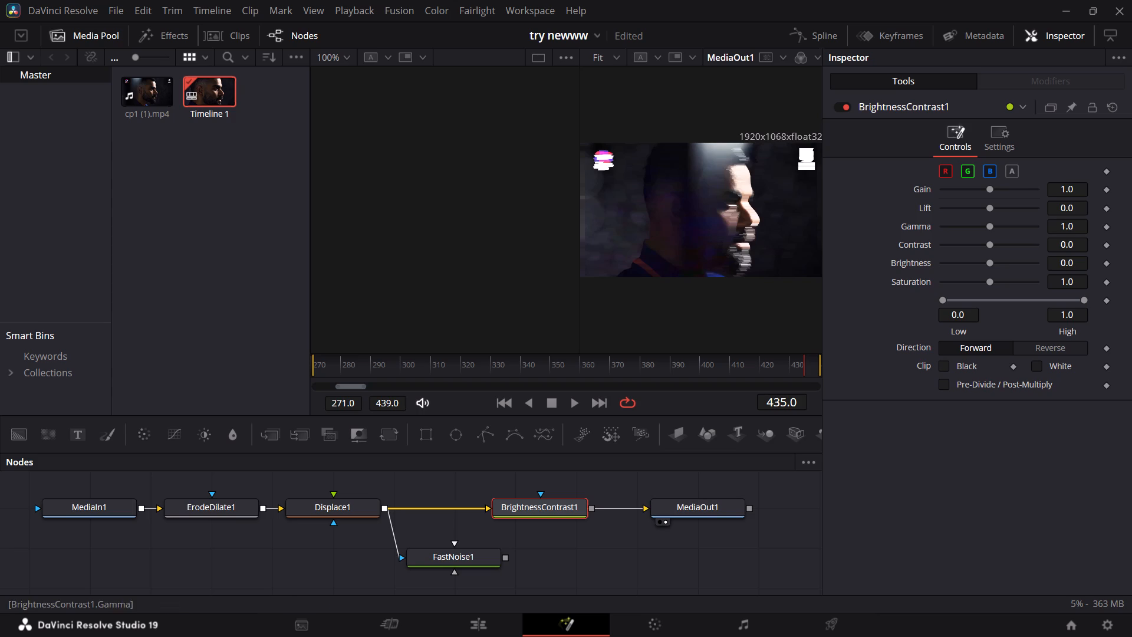
Set BrightnessContrast1's Gain to 1.2.
double_click(1076, 190)
key(1)
text(.2)
click(882, 234)
Return to the Edit page timeline and play back the transition between the two cp1 (1).mp4 clips several times.
click(457, 620)
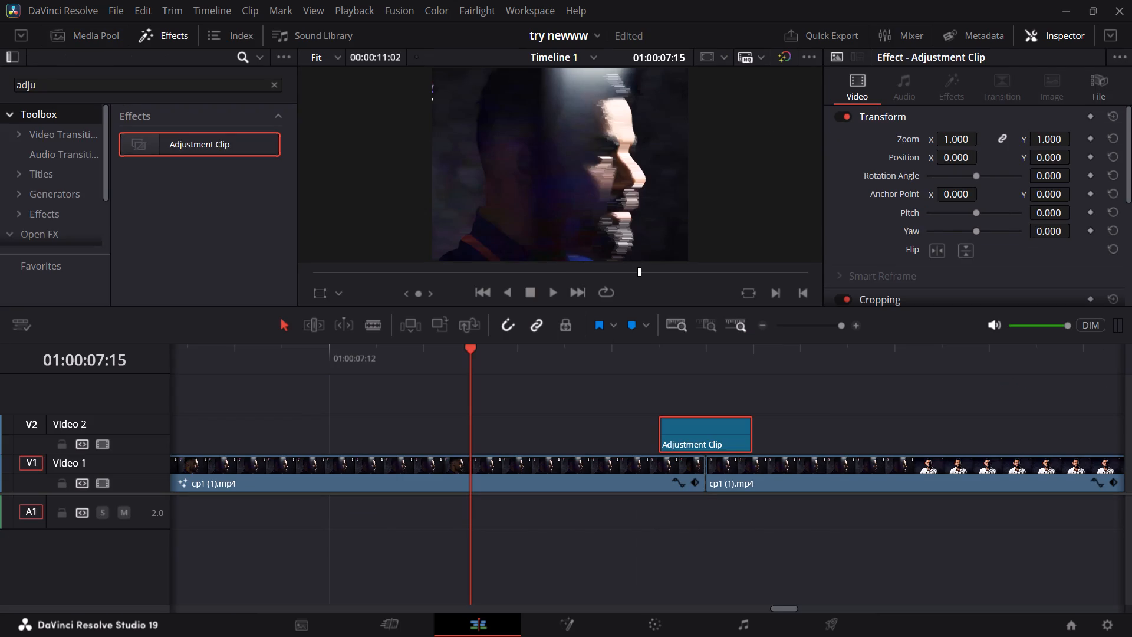
triple_click(765, 323)
click(728, 404)
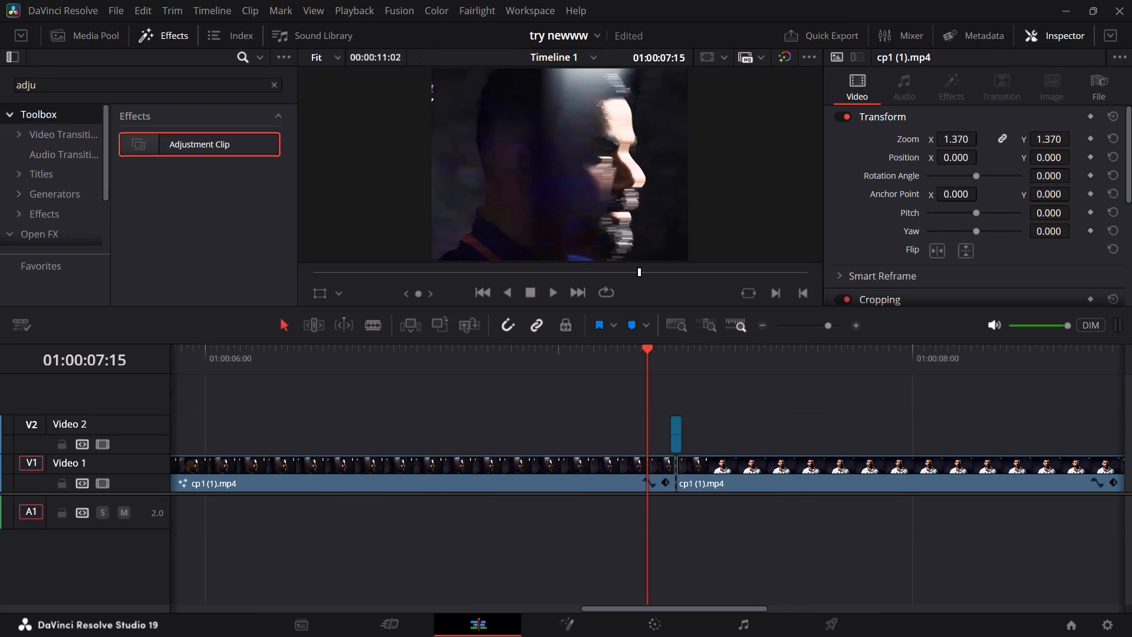
drag(636, 356, 554, 366)
key(space)
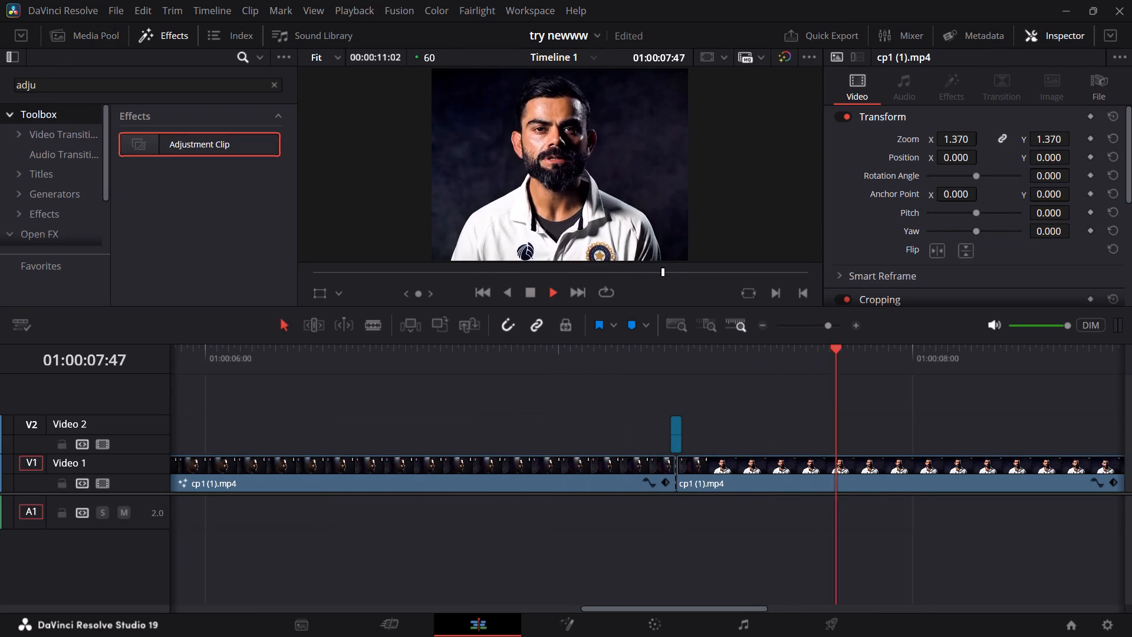
key(space)
drag(607, 348, 518, 360)
key(space)
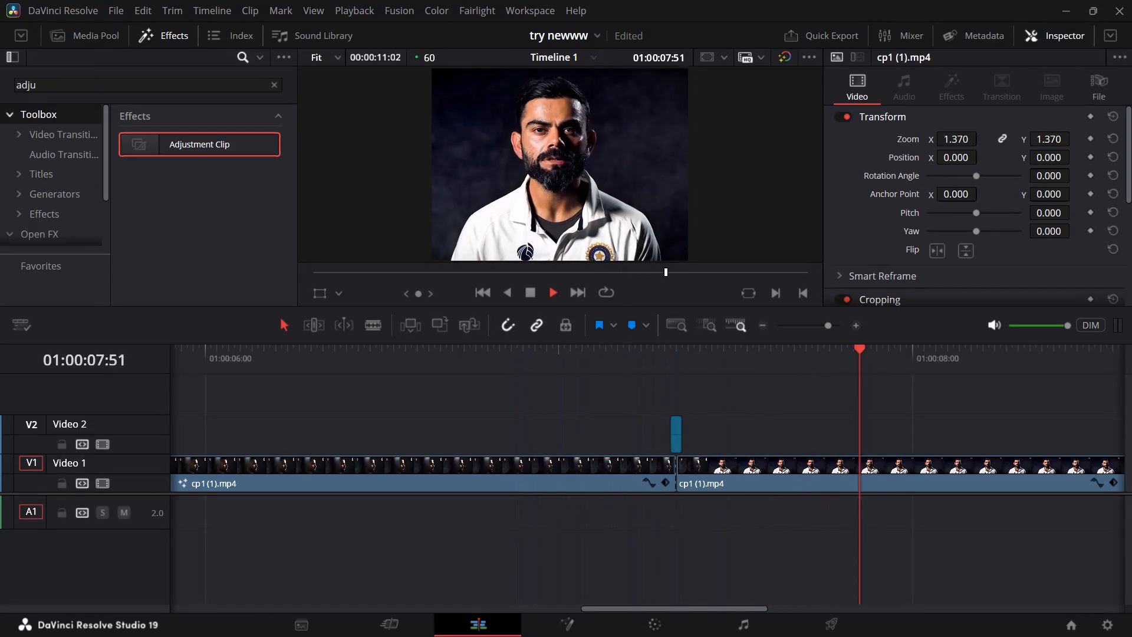
key(space)
drag(567, 354, 367, 383)
key(space)
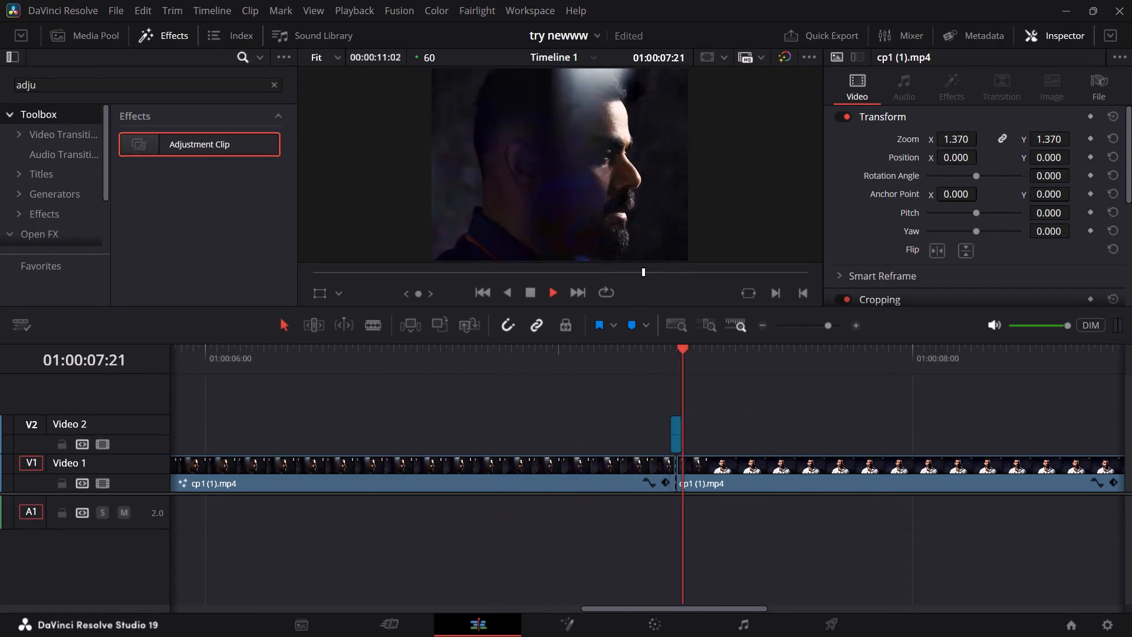
key(space)
drag(632, 366, 552, 366)
key(space)
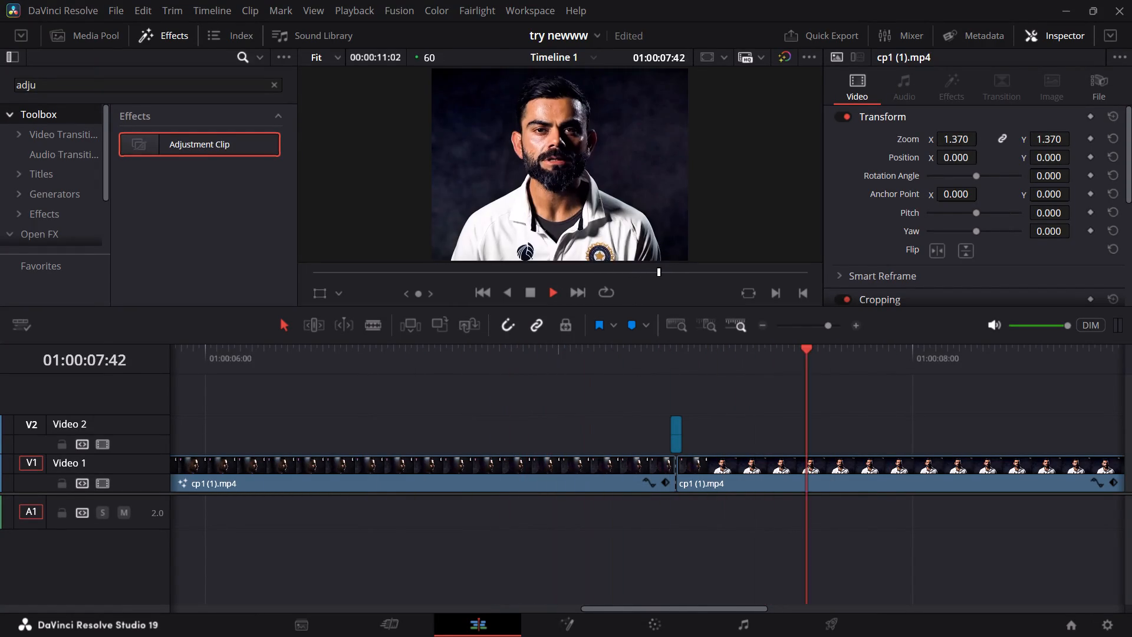
key(space)
drag(669, 356, 480, 369)
key(space)
key(space)
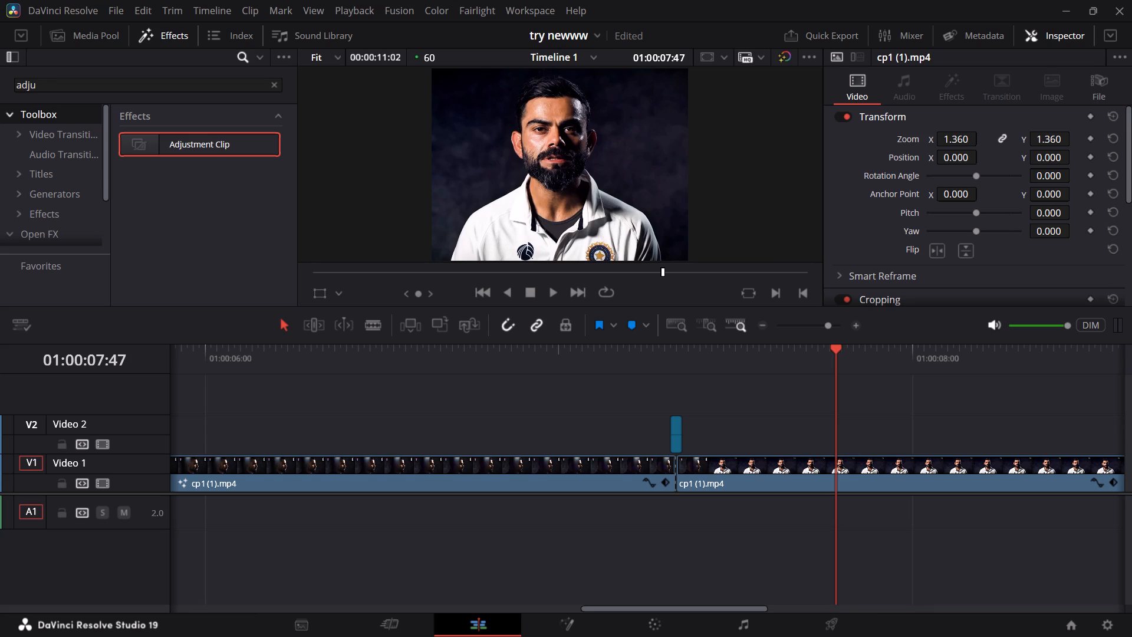
Replay the frames around the adjustment clip to check the distortion effect at the cut more closely.
triple_click(858, 325)
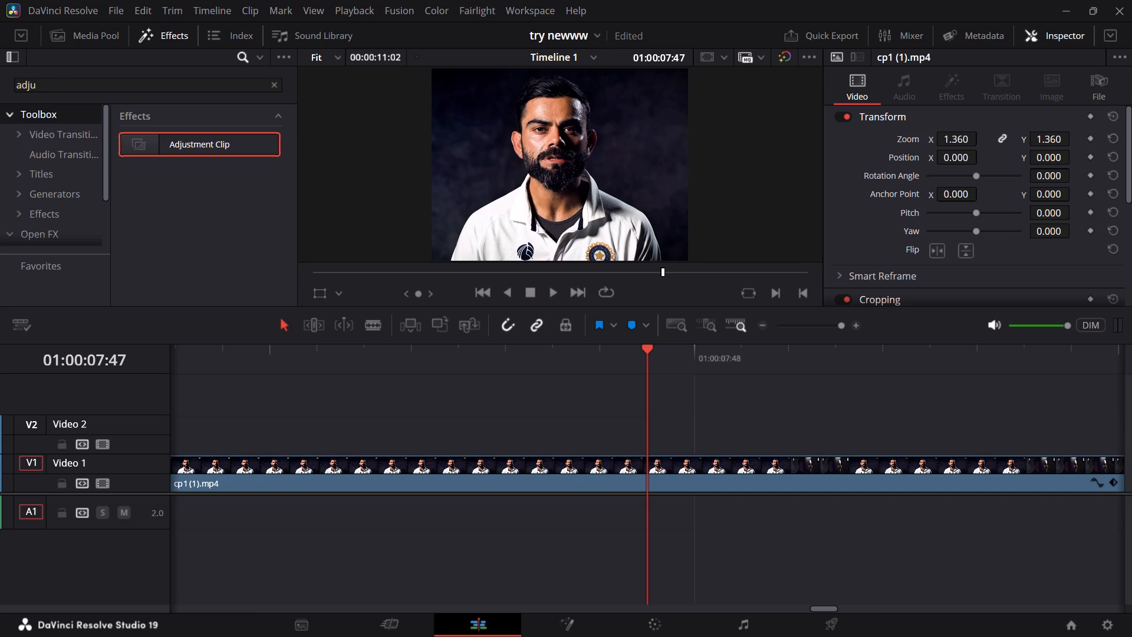
double_click(762, 328)
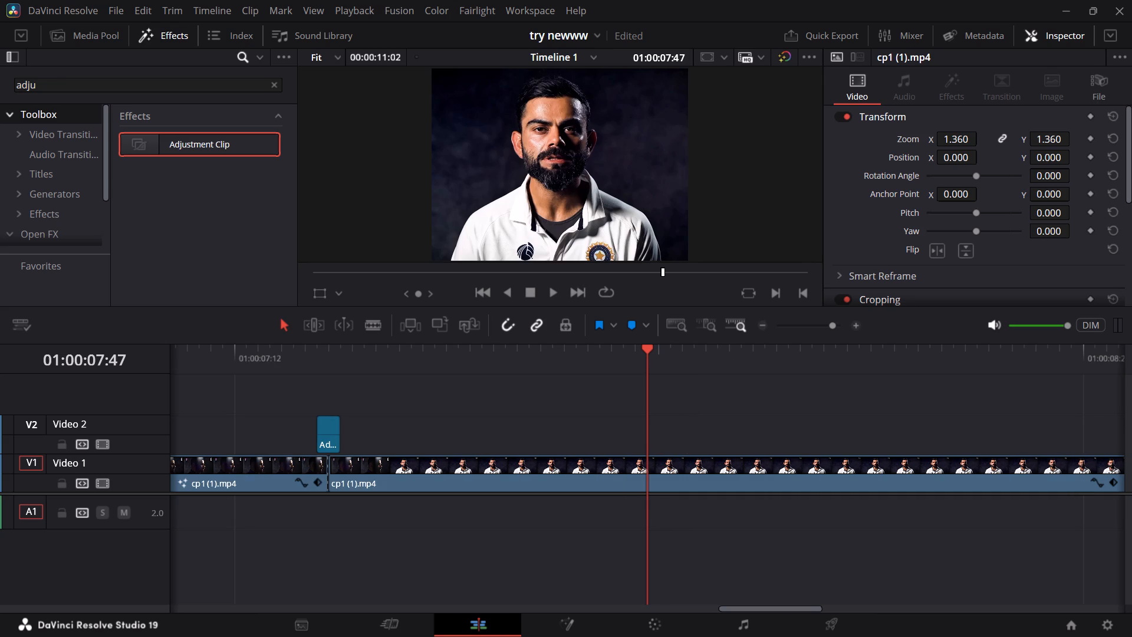
drag(283, 354, 193, 363)
key(space)
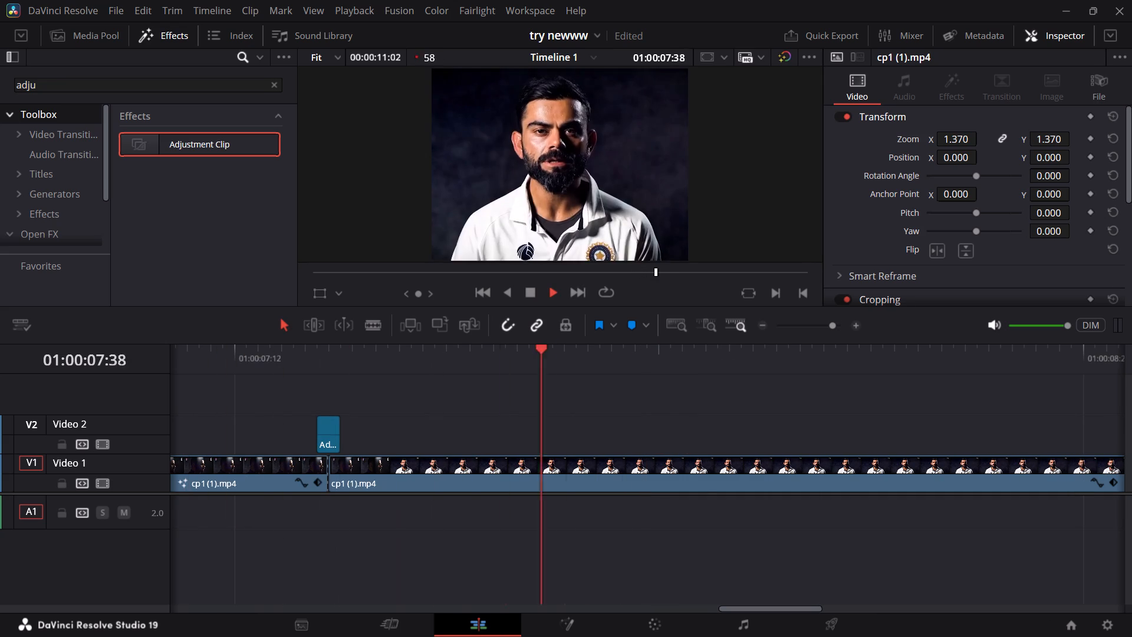
key(space)
drag(259, 353, 200, 370)
key(space)
key(space)
drag(264, 372, 223, 370)
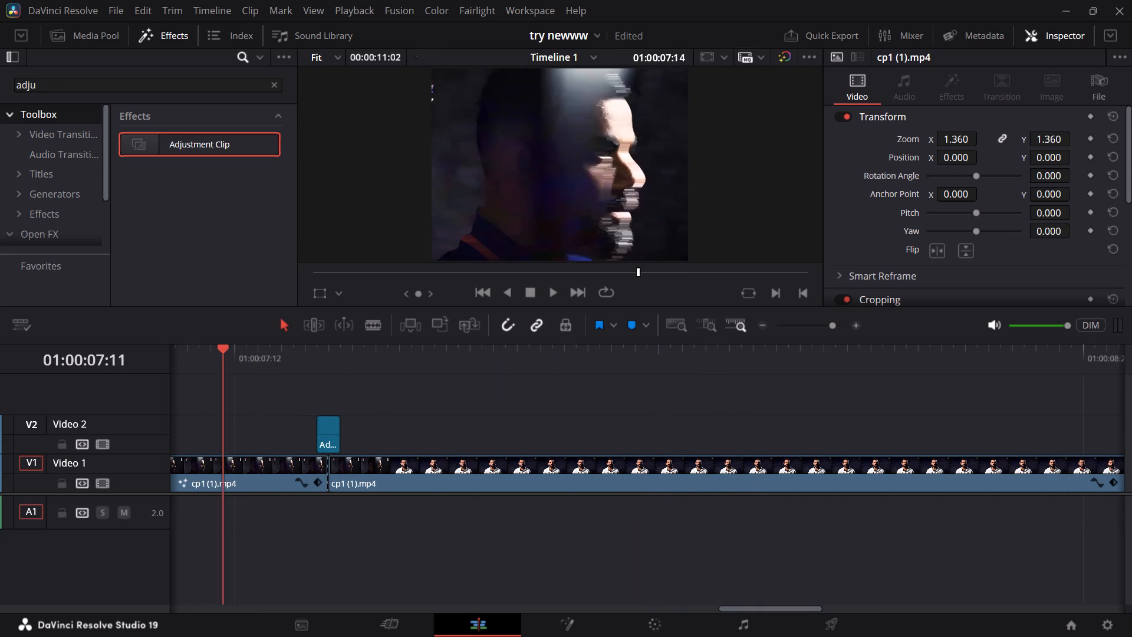
drag(223, 370, 207, 370)
key(space)
key(space)
drag(251, 352, 146, 362)
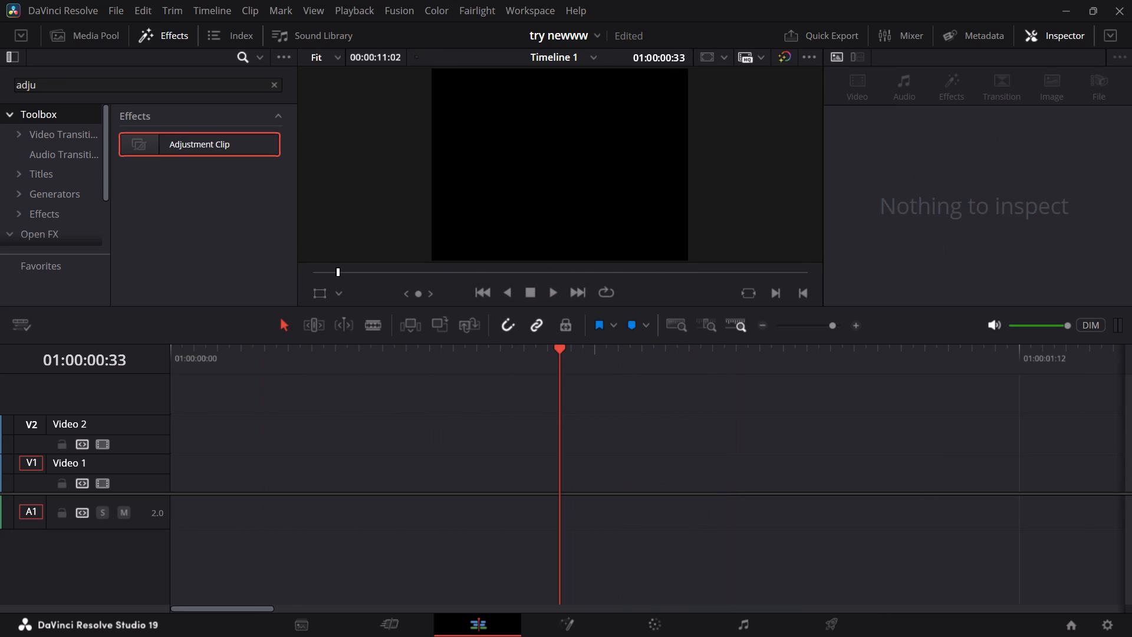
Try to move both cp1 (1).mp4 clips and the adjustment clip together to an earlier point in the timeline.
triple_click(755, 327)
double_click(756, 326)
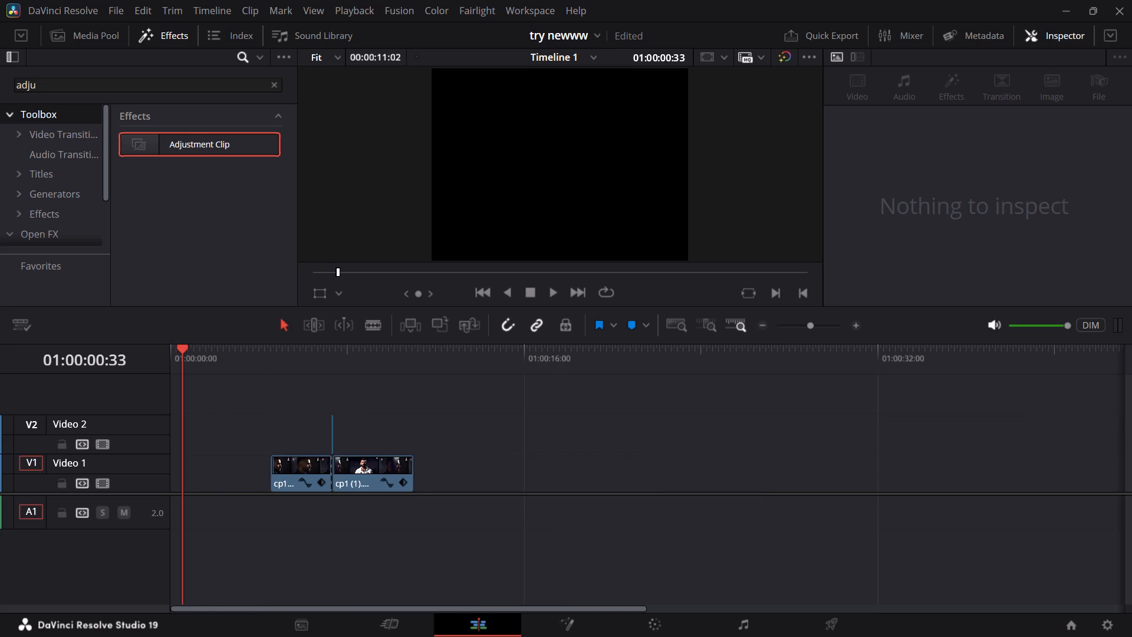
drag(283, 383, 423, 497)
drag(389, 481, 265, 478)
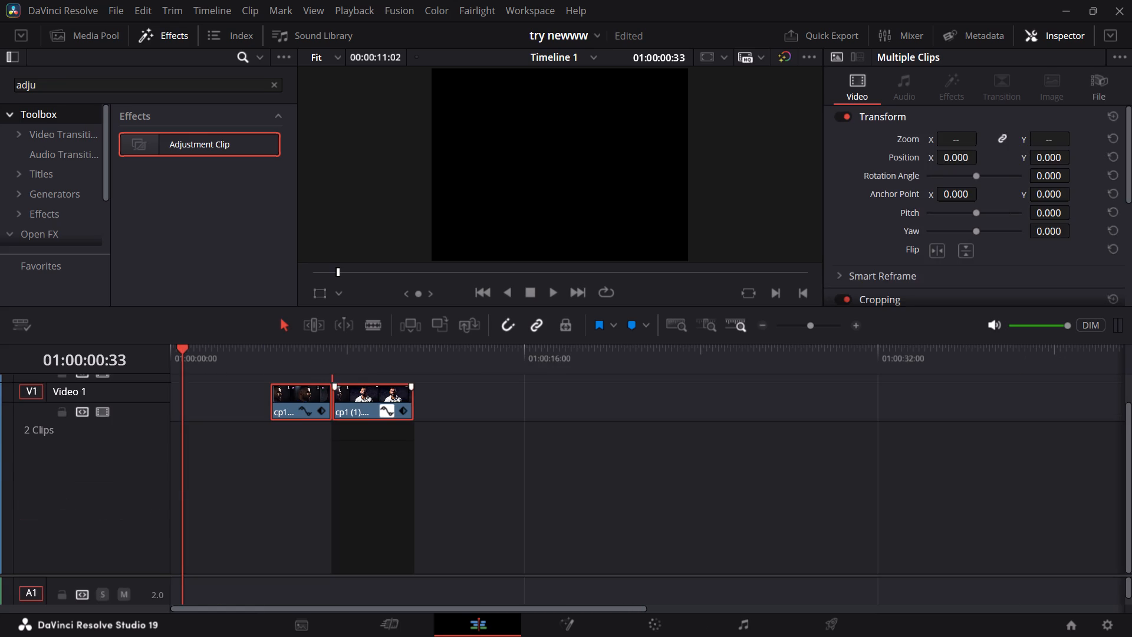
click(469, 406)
Play the edit from the start of the first cp1 (1).mp4 clip and check the frames at the cut.
key(space)
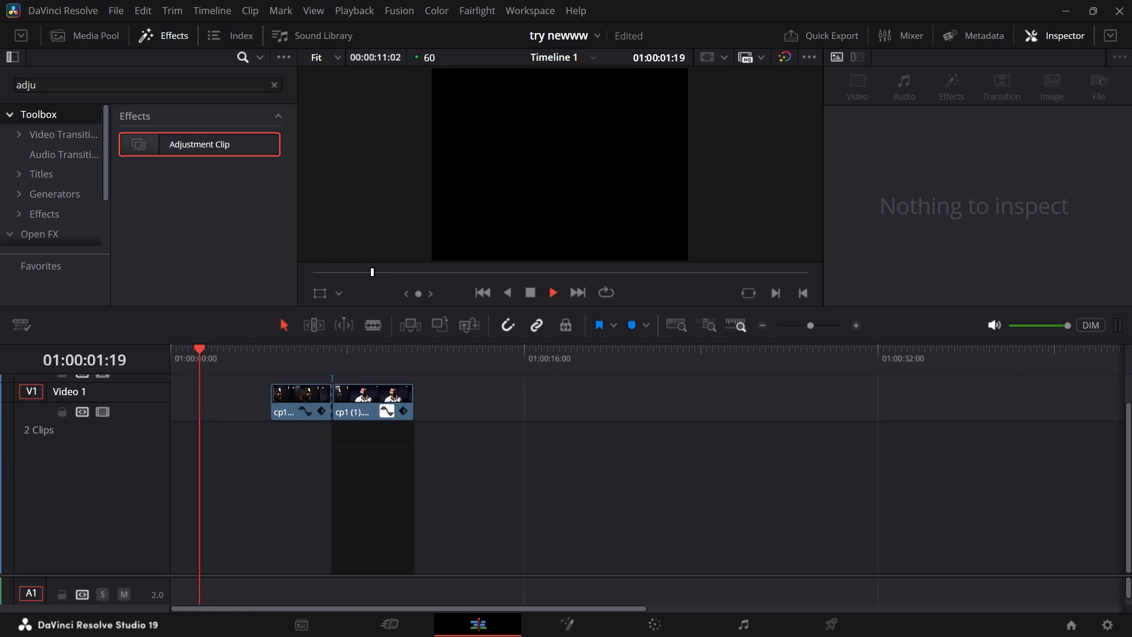
key(space)
click(272, 353)
key(space)
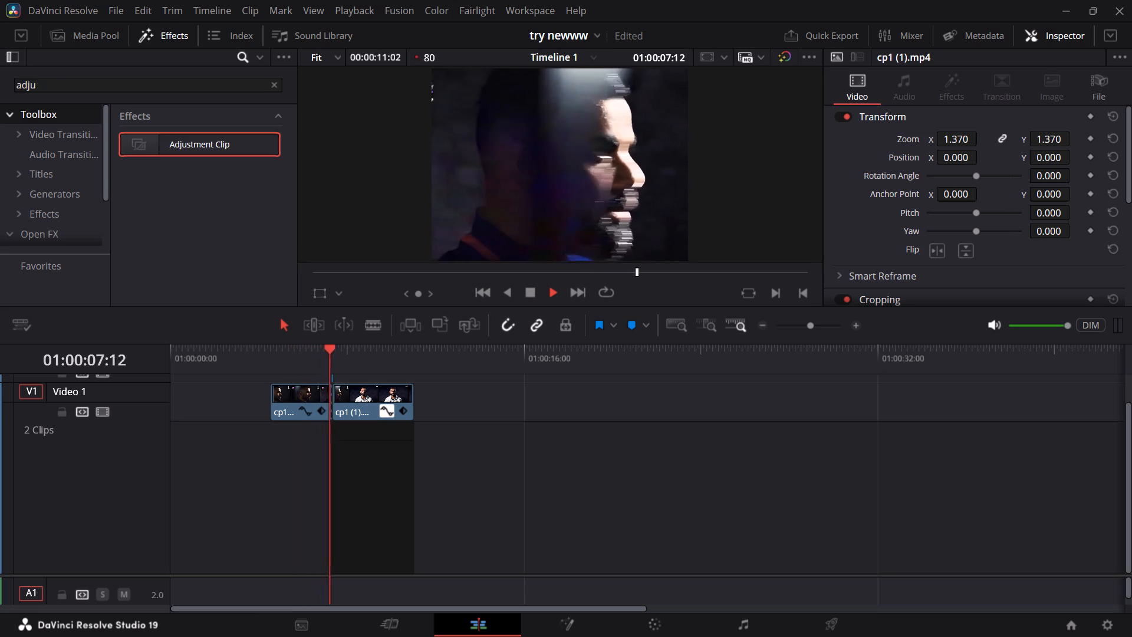
key(space)
click(323, 344)
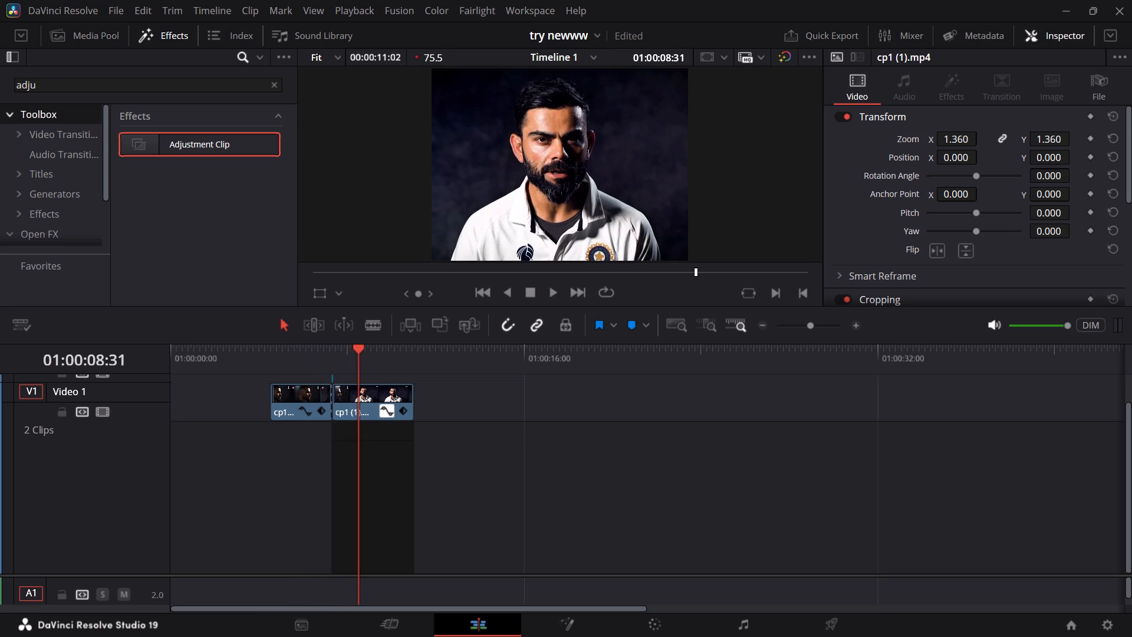
click(330, 355)
double_click(327, 353)
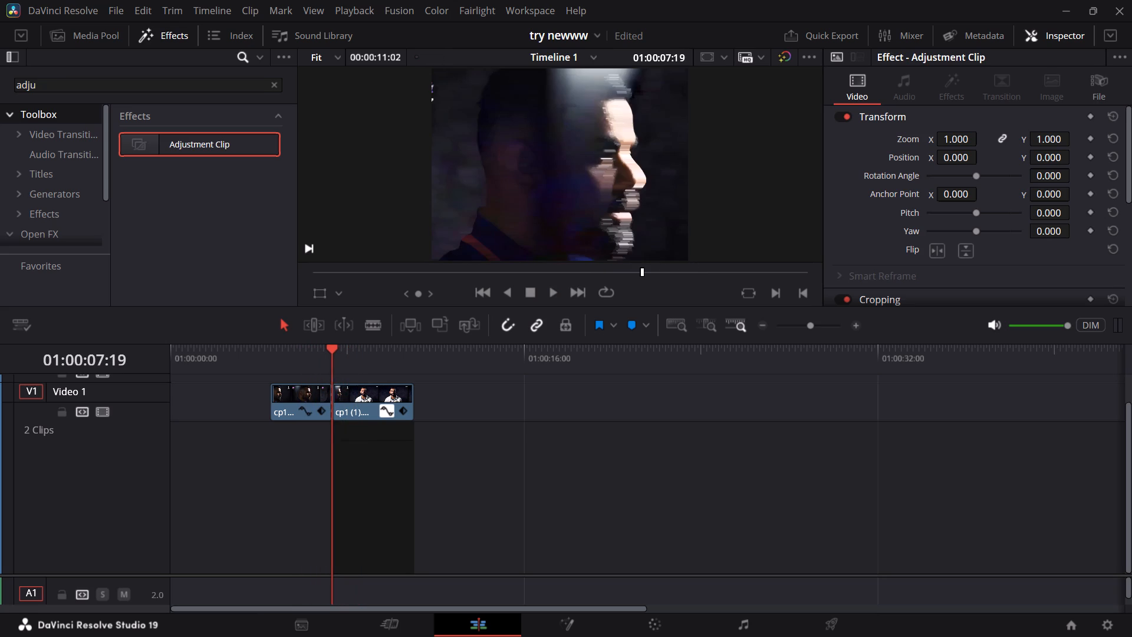
Copy the two cp1 (1).mp4 clips from Timeline 1 and paste them into a new timeline with default settings.
triple_click(858, 327)
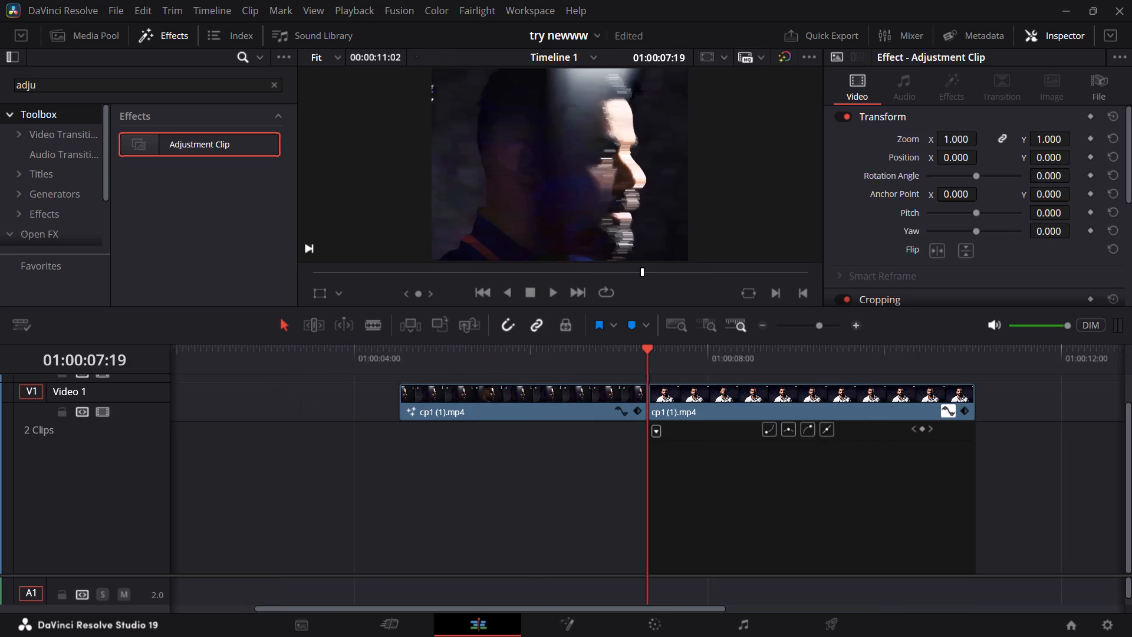
click(317, 469)
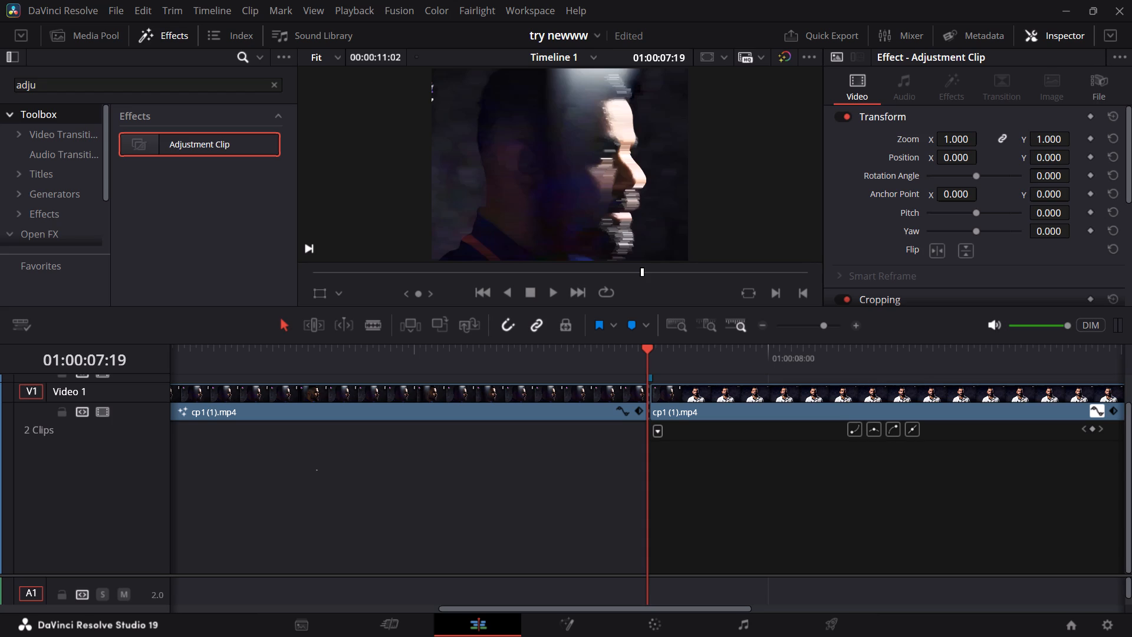
click(516, 408)
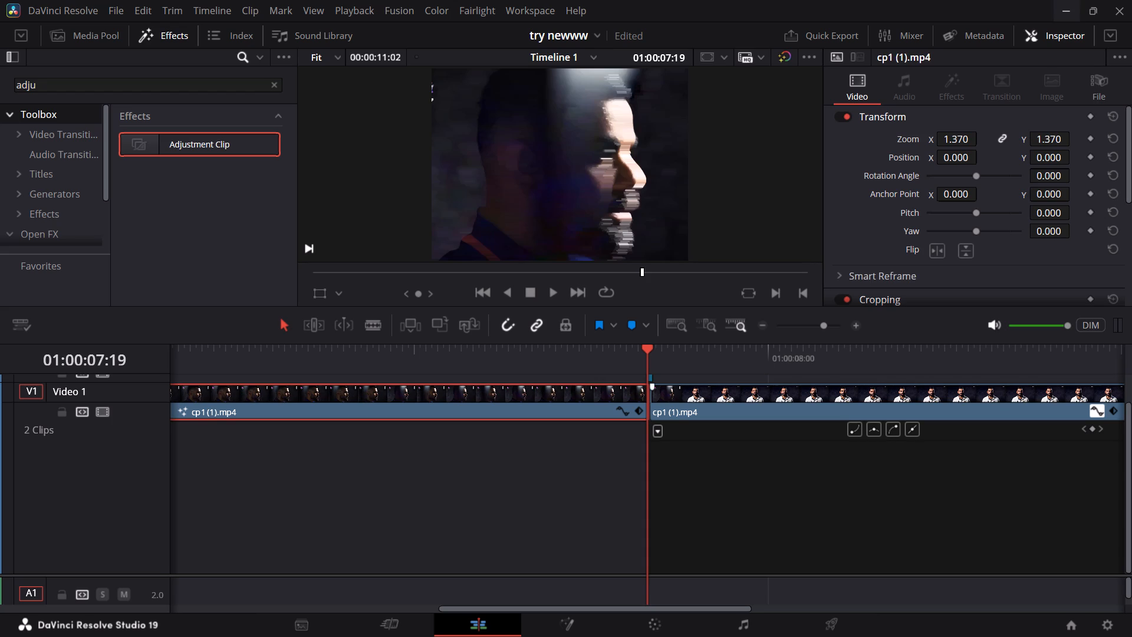
key(ctrl+c)
ctrl+click(741, 412)
key(ctrl+c)
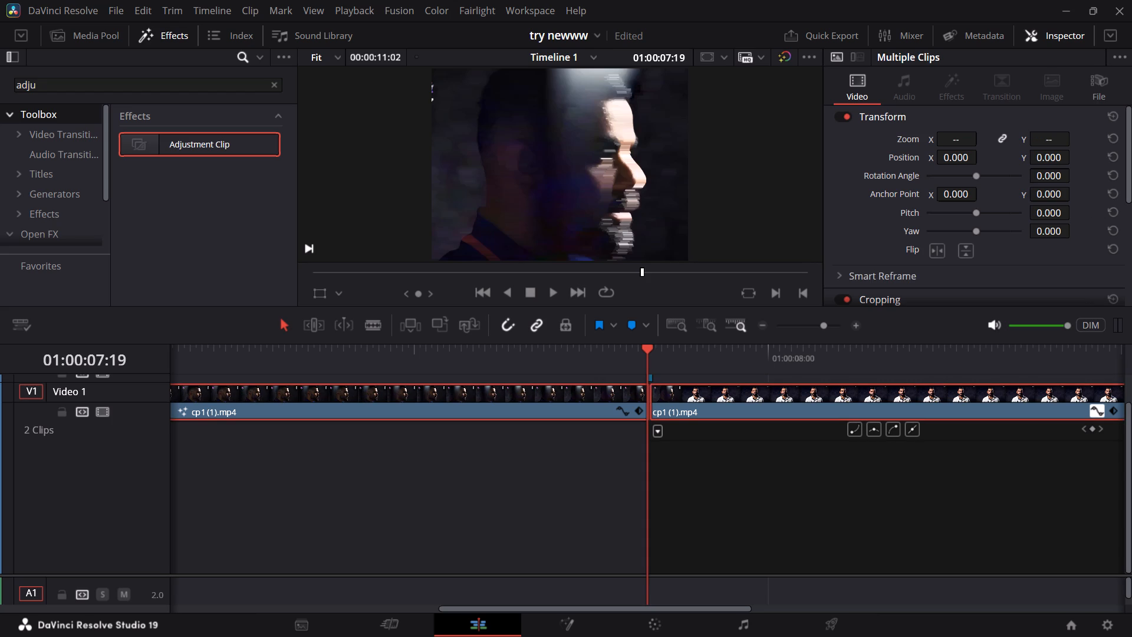
key(ctrl+n)
key(Return)
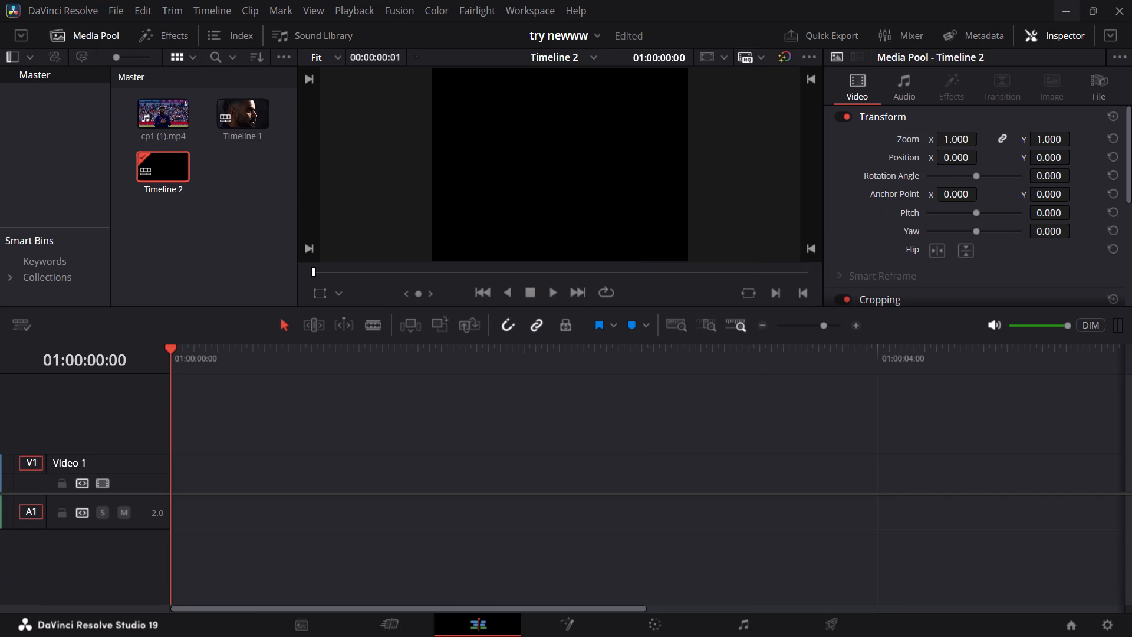
key(ctrl+v)
click(341, 413)
Place an Adjustment Clip on a new video track above the first cp1 (1).mp4 clip, starting at about 01:00:02:16.
triple_click(762, 321)
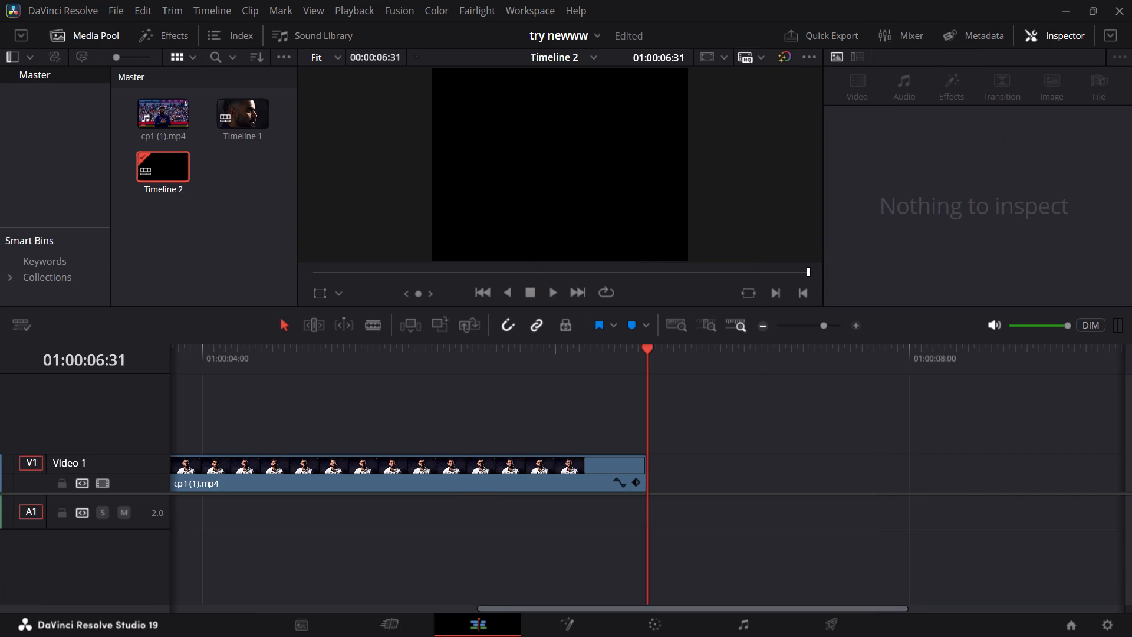
drag(242, 351, 221, 354)
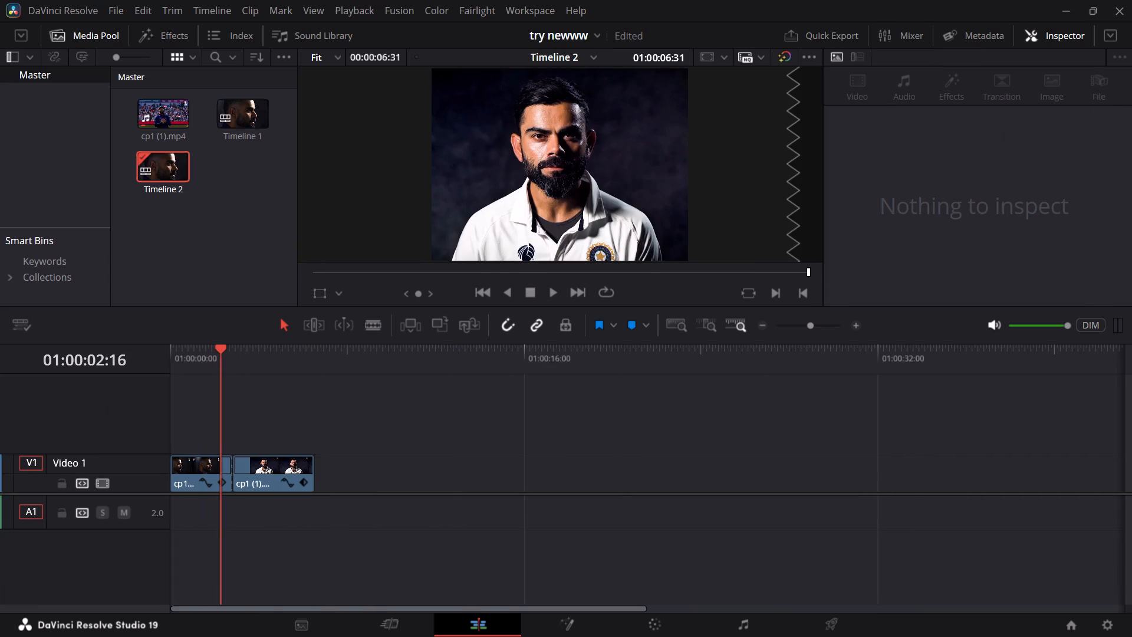
click(163, 36)
drag(146, 142, 218, 350)
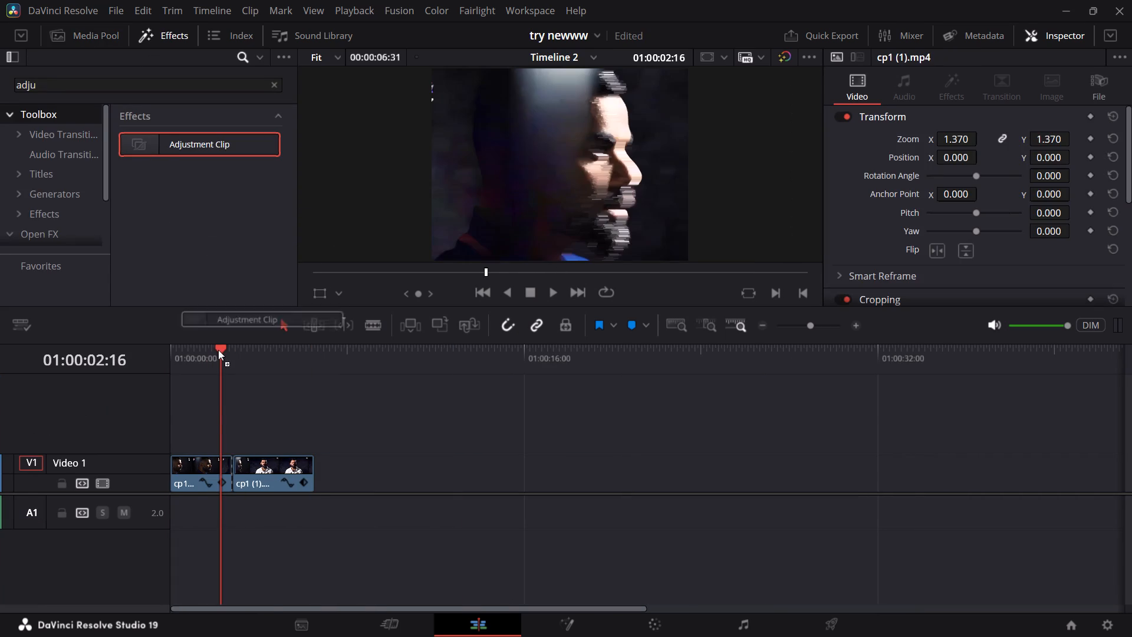
drag(218, 350, 217, 430)
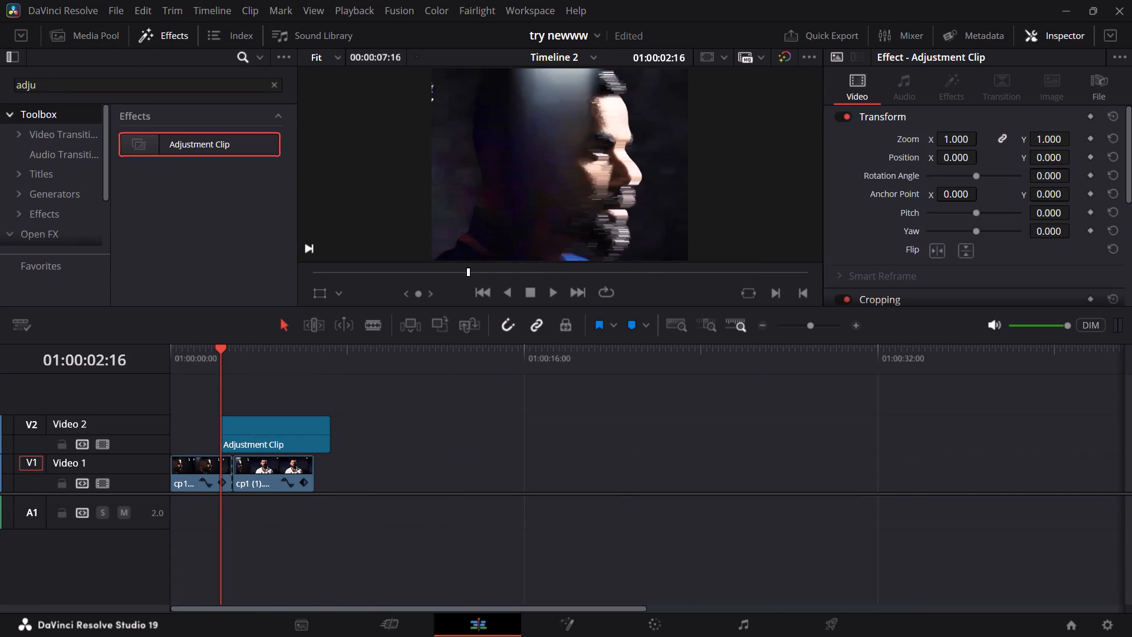
Set the adjustment clip's duration to 2 frames.
triple_click(853, 328)
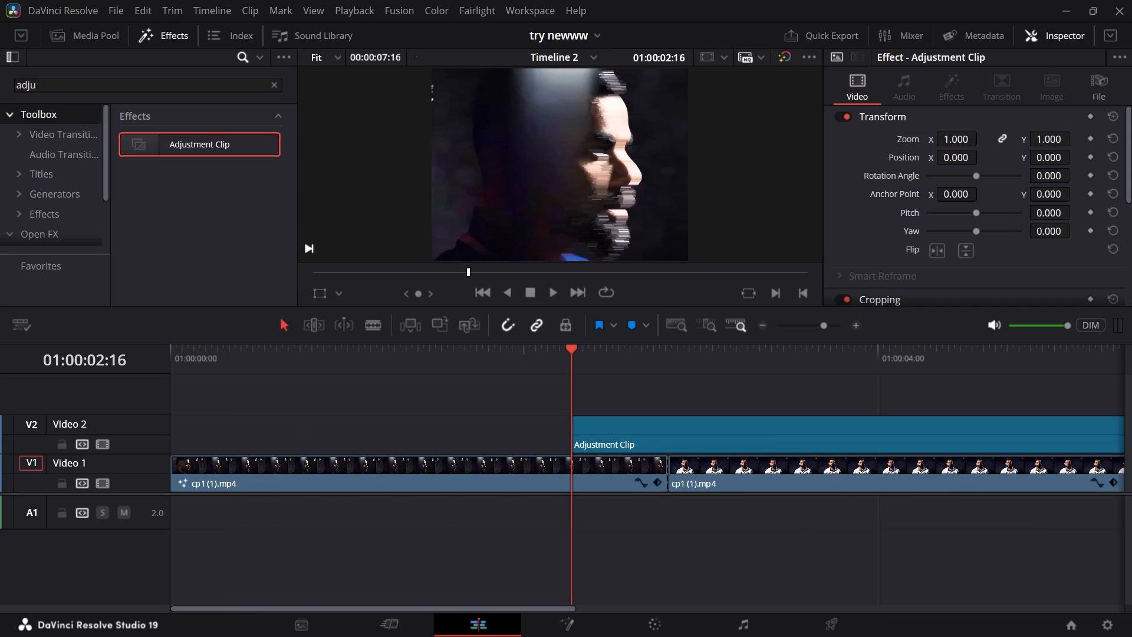
click(669, 429)
right_click(667, 431)
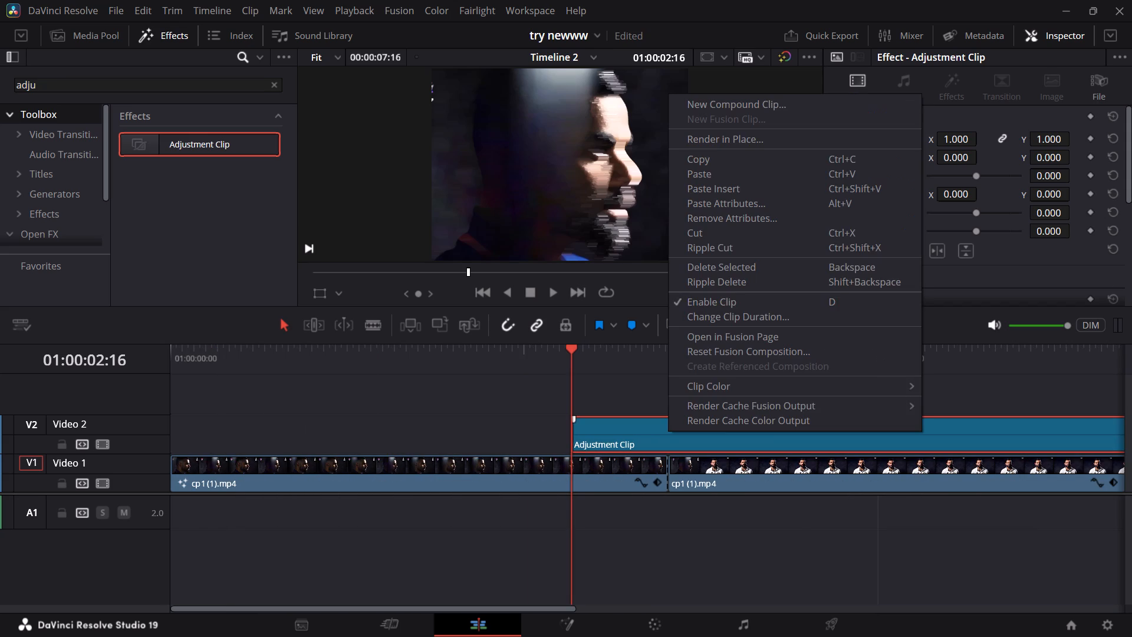
click(742, 318)
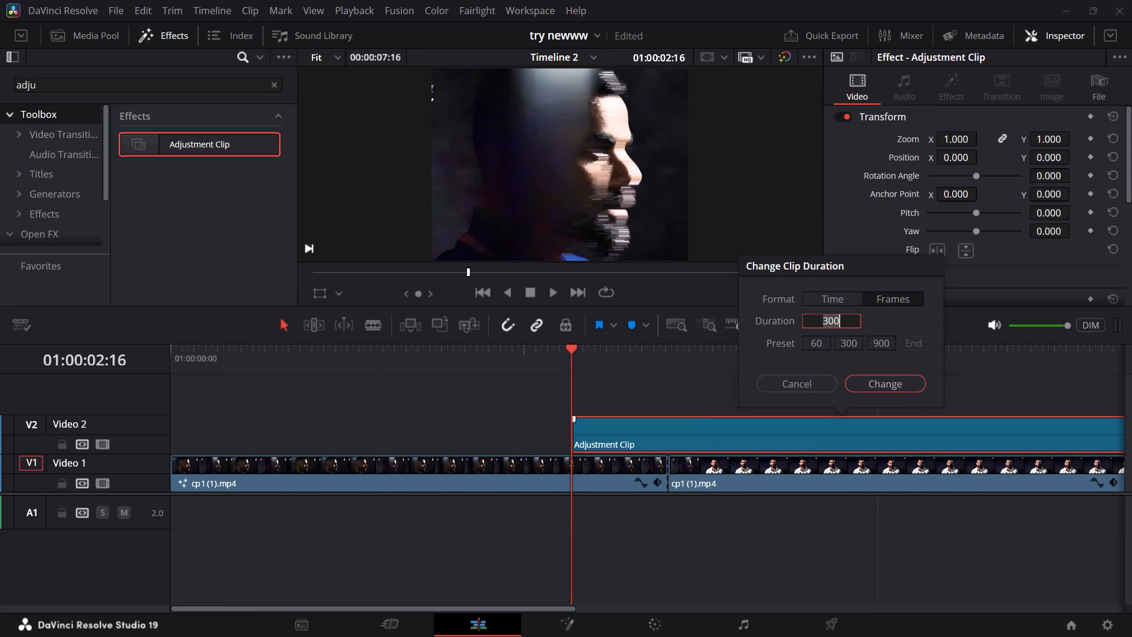
key(2)
click(884, 387)
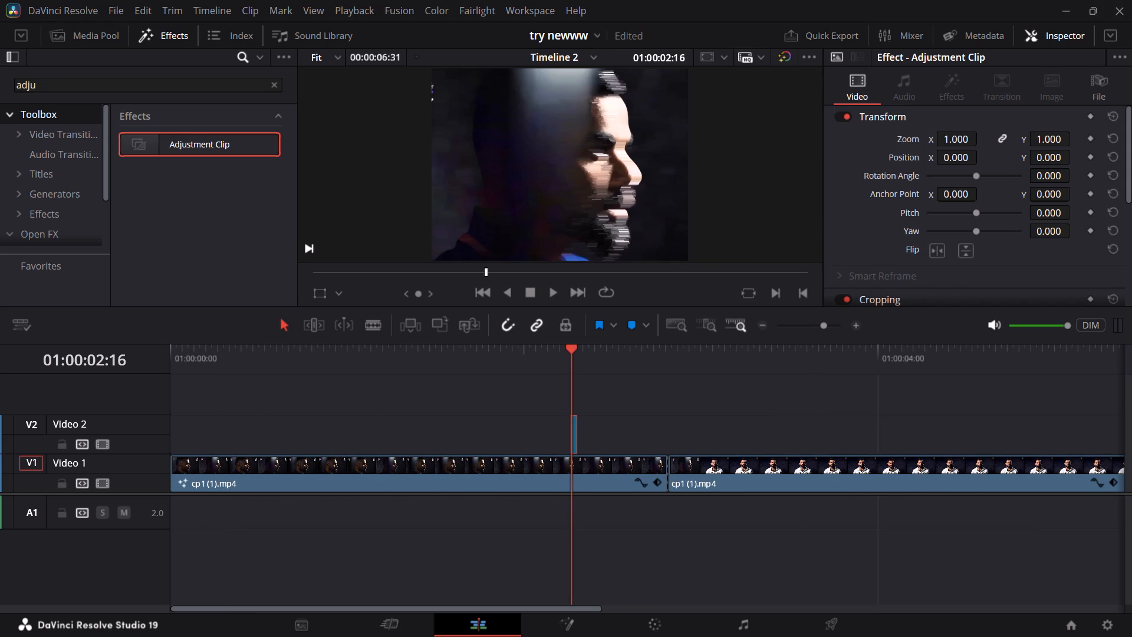
Move the adjustment clip so it is centred over the cut between the two cp1 (1).mp4 clips, one frame on each side.
click(848, 324)
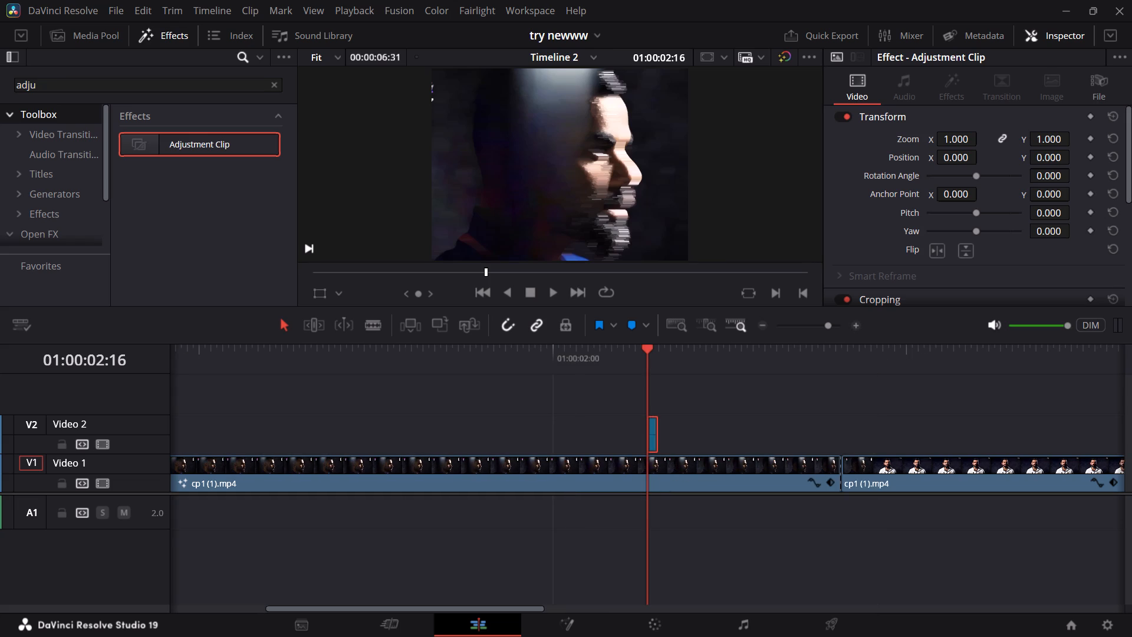
drag(654, 441, 847, 441)
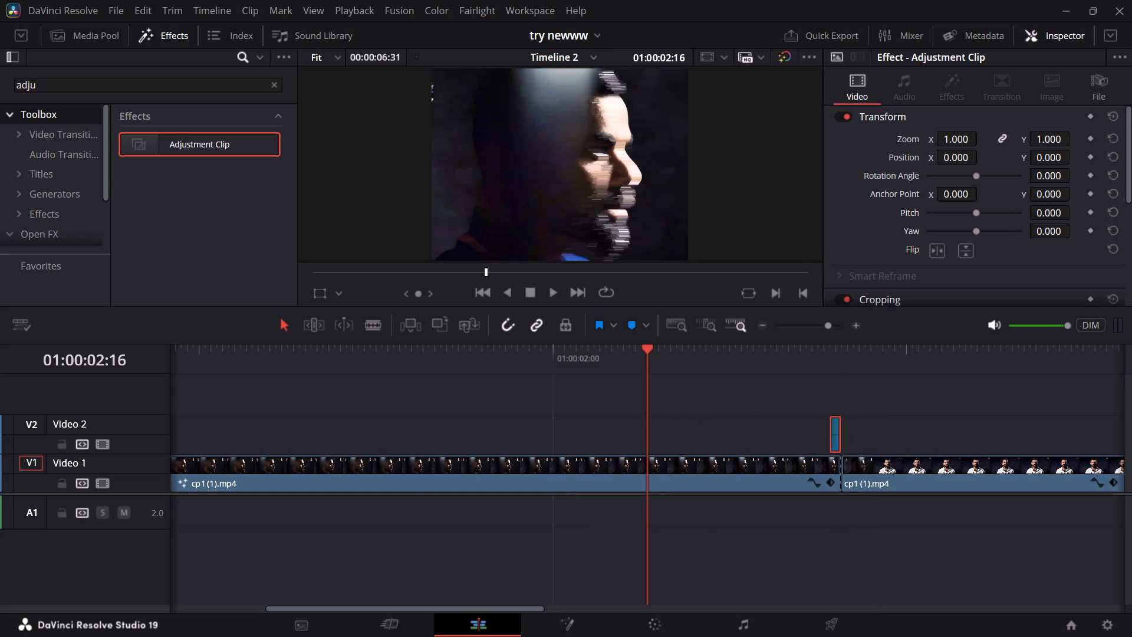
triple_click(857, 328)
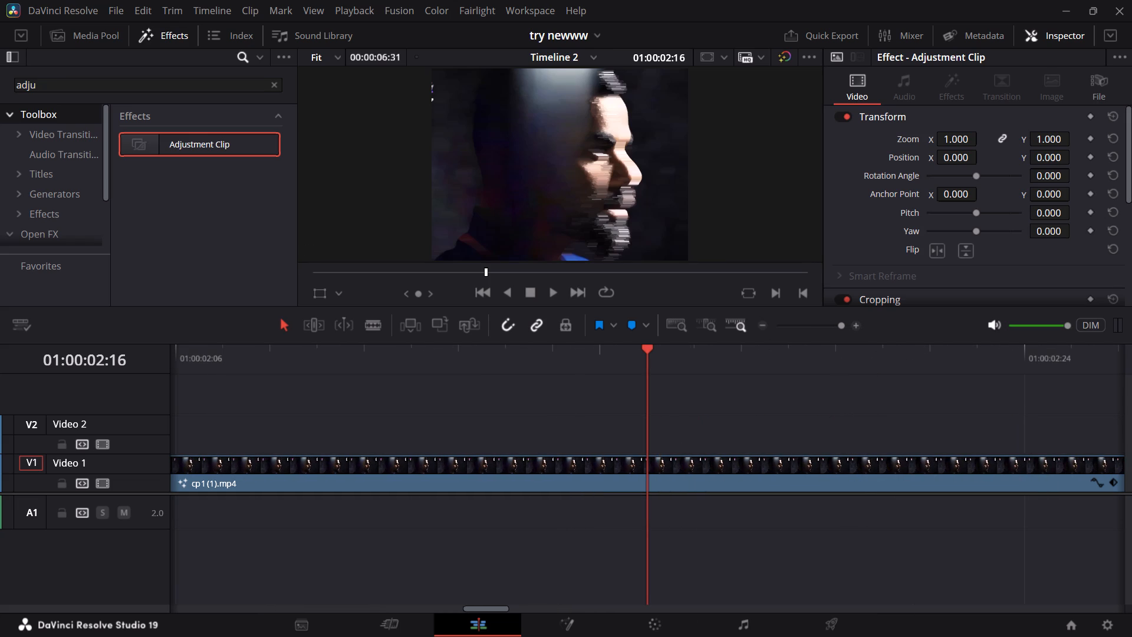
scroll(620, 459, down, 18)
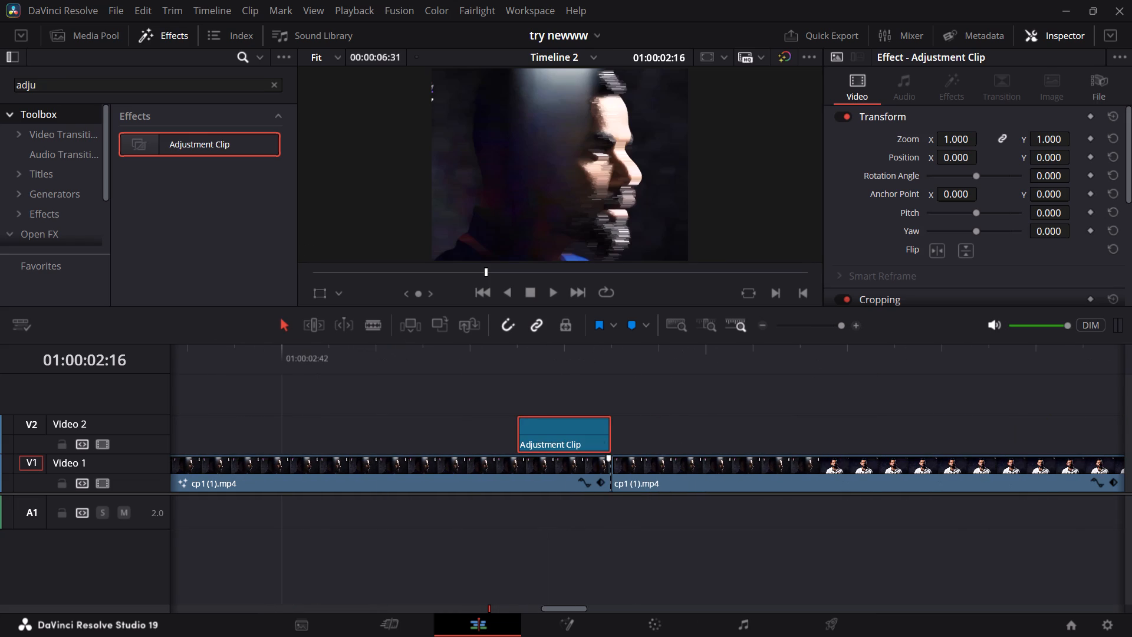
drag(575, 438, 632, 444)
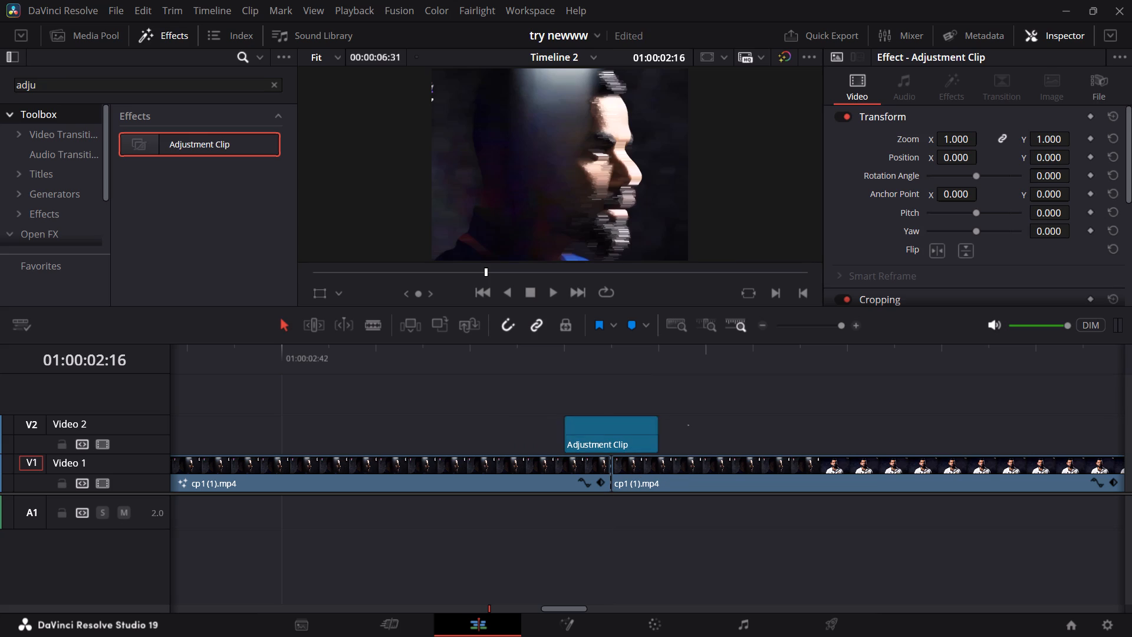
click(688, 425)
Open the adjustment clip in Fusion and insert an Erode/Dilate node between MediaIn1 and MediaOut1.
click(623, 434)
right_click(617, 434)
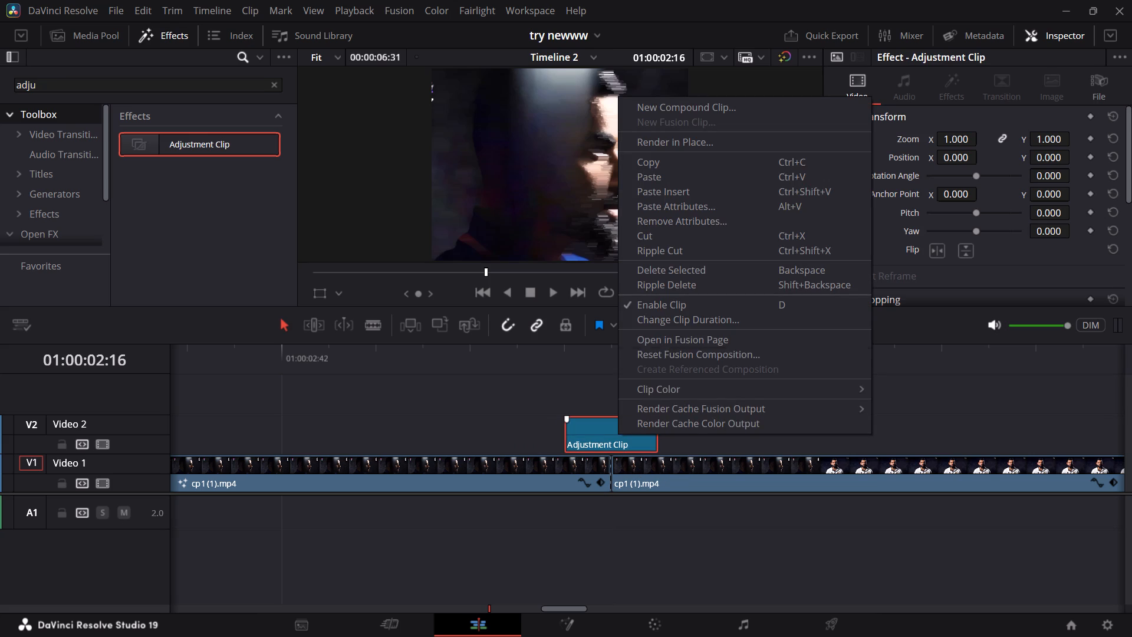
click(676, 339)
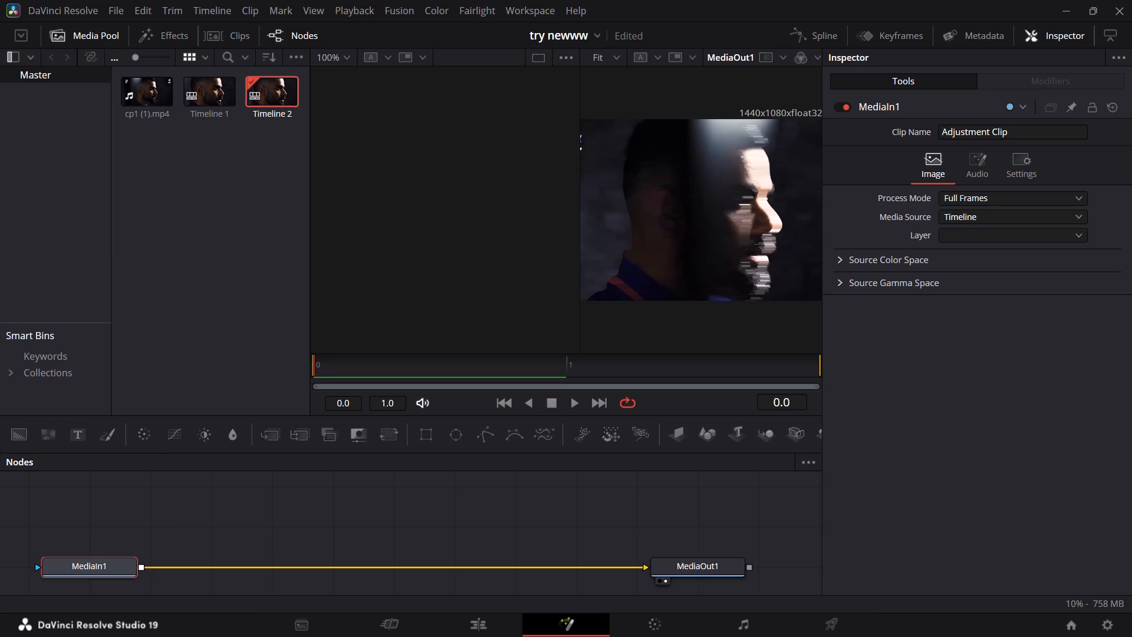
key(shift+space)
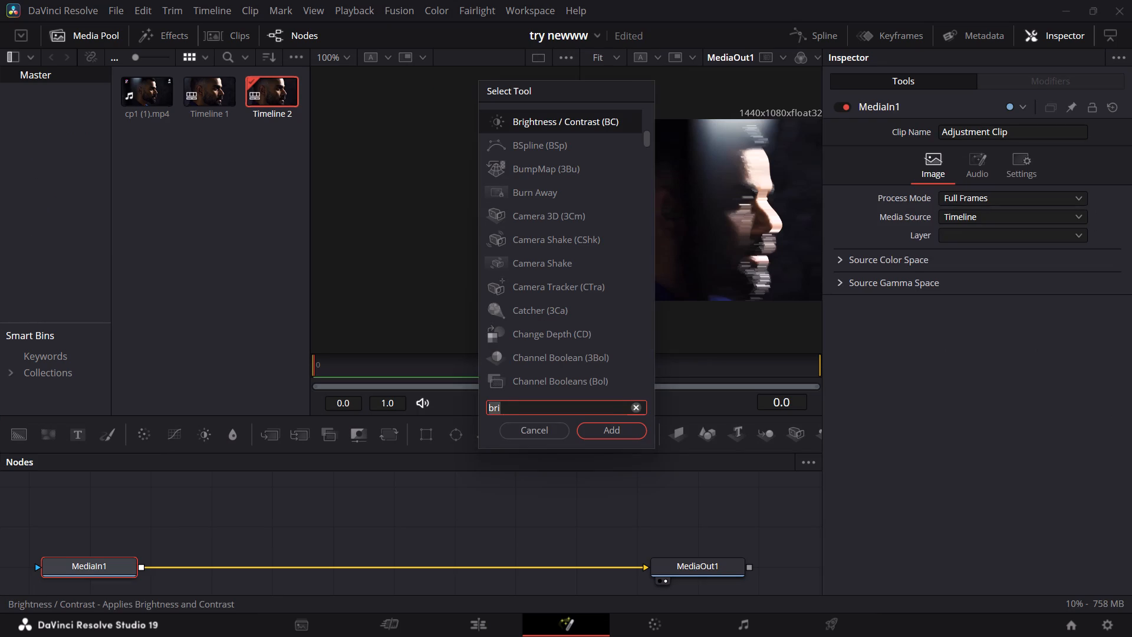
text(eed)
key(BackSpace)
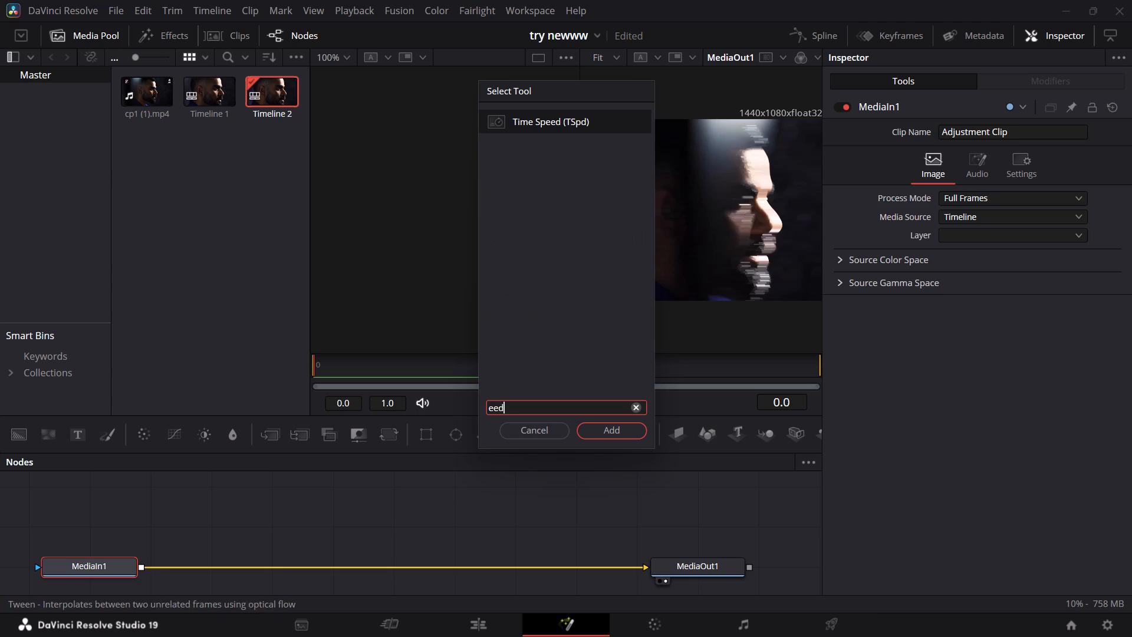
key(BackSpace)
click(607, 434)
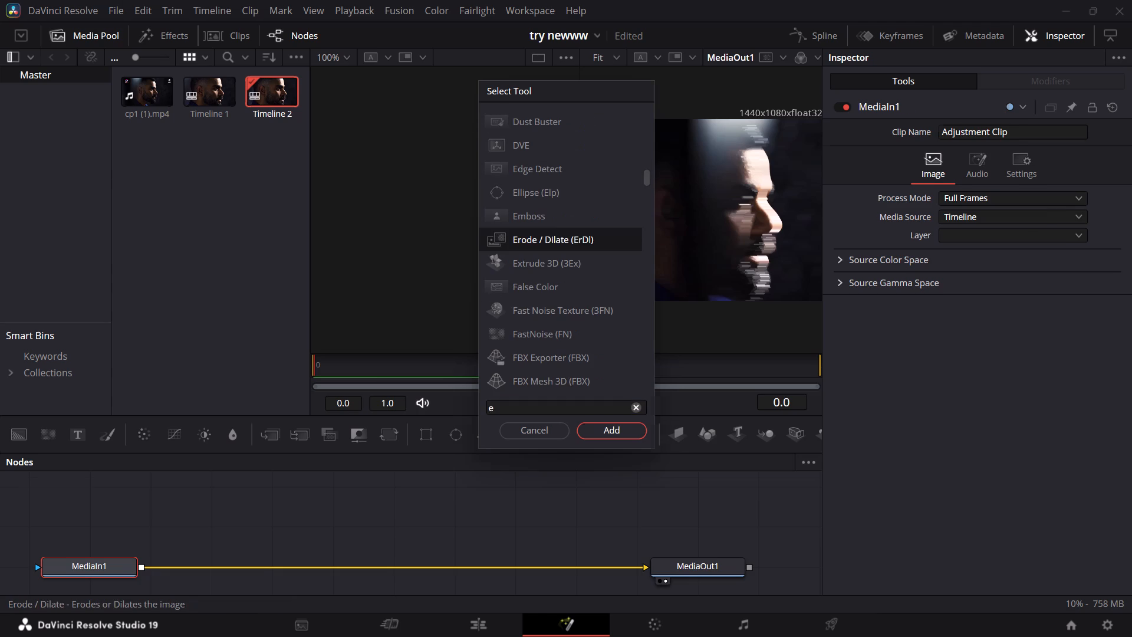
Unlock X/Y on the Erode/Dilate node and open its X Amount for editing.
click(942, 207)
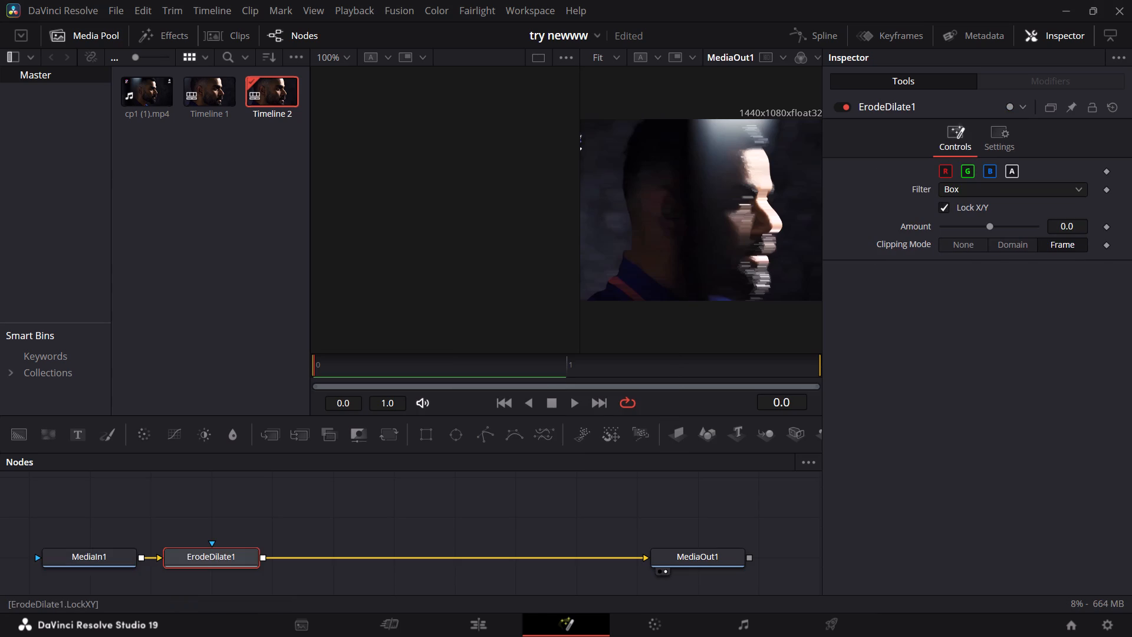
click(1075, 226)
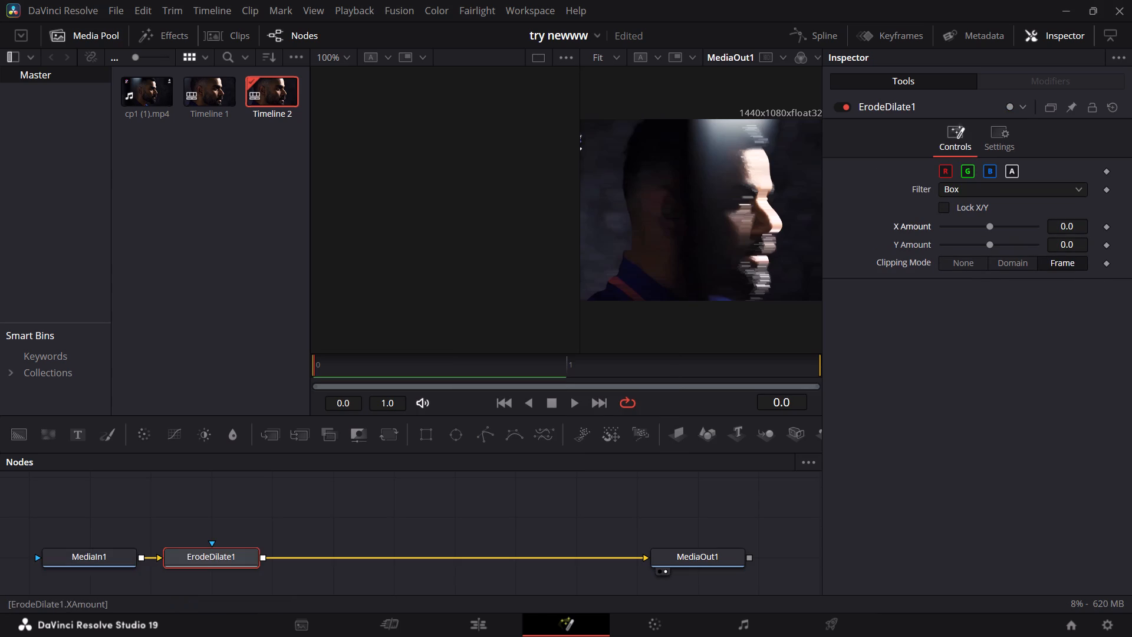
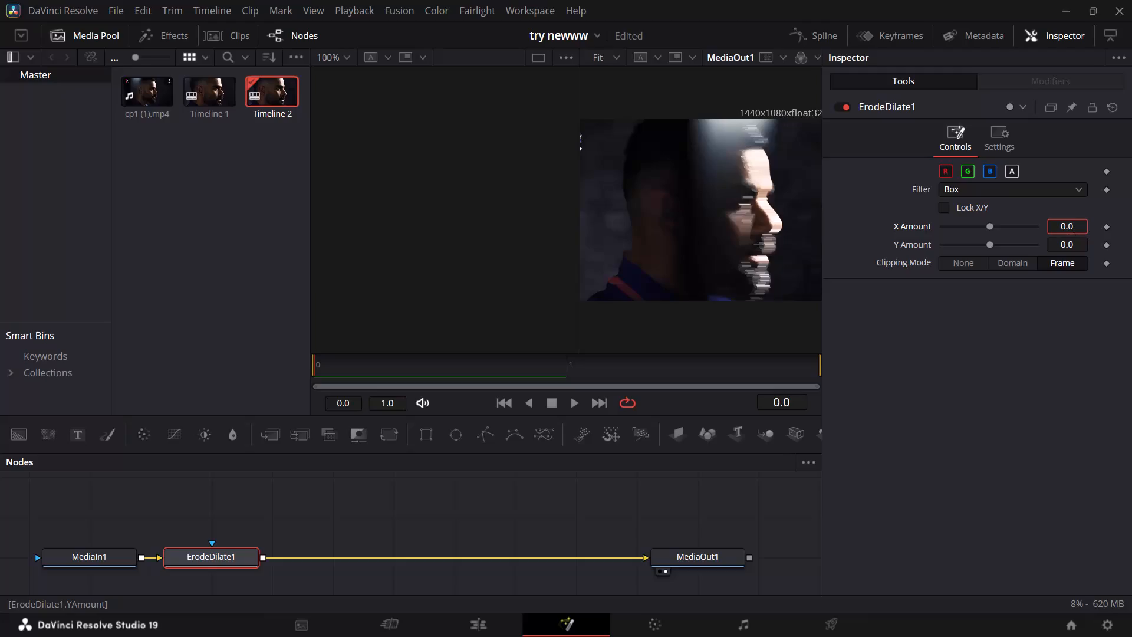
Set the Erode/Dilate node's X Amount to 0.0013 and its Y Amount to 0.0008.
text(013)
click(1079, 245)
text(00)
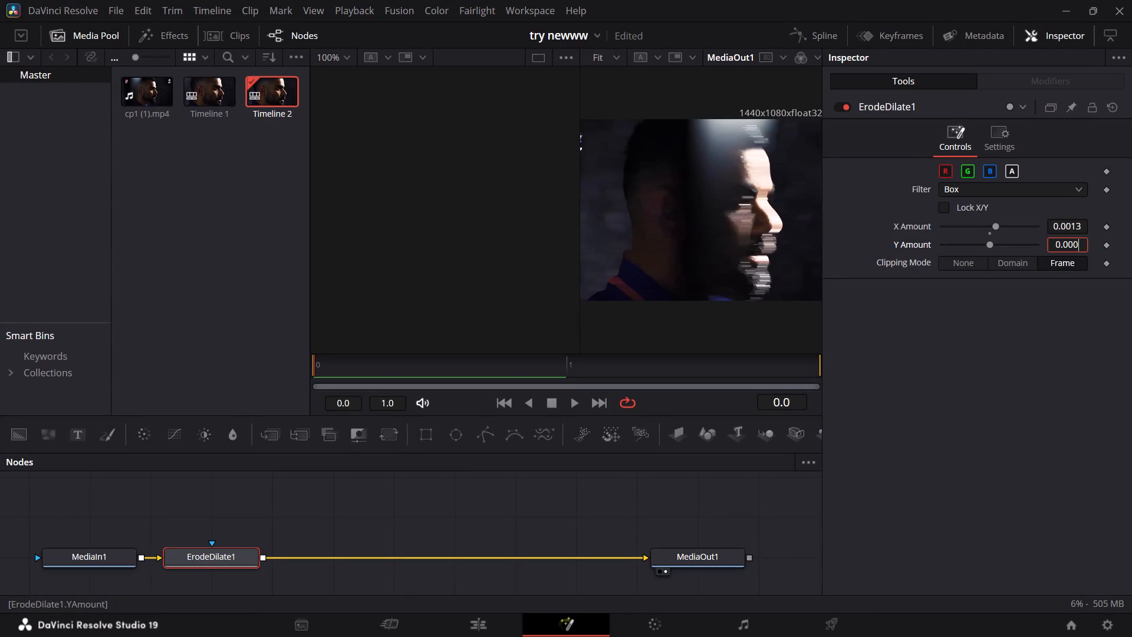
text(8/)
key(BackSpace)
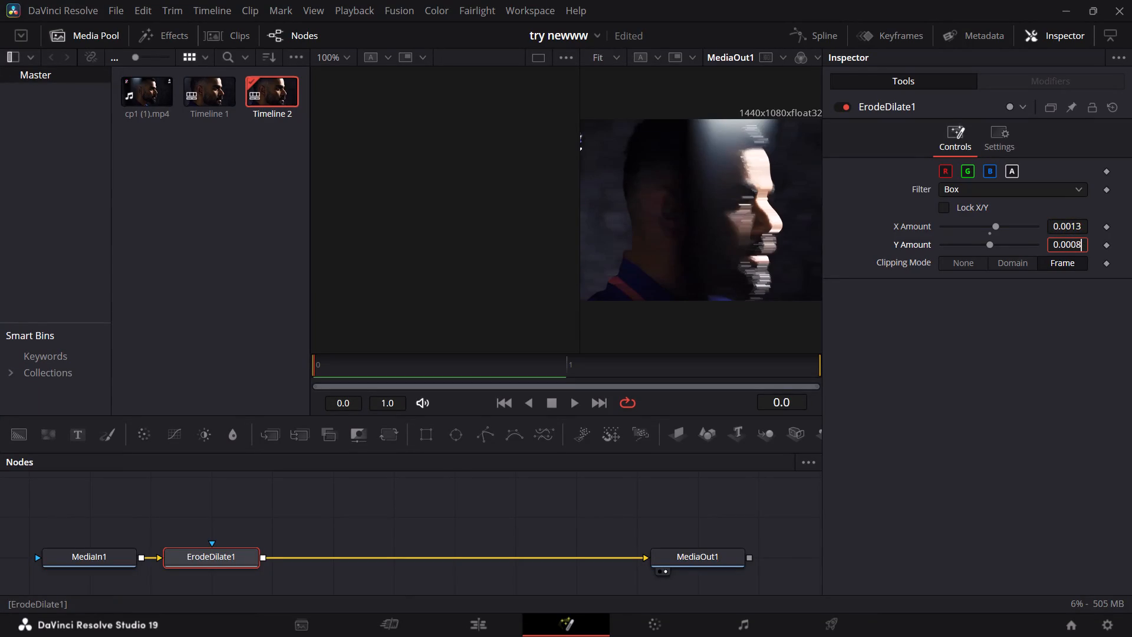
click(1059, 309)
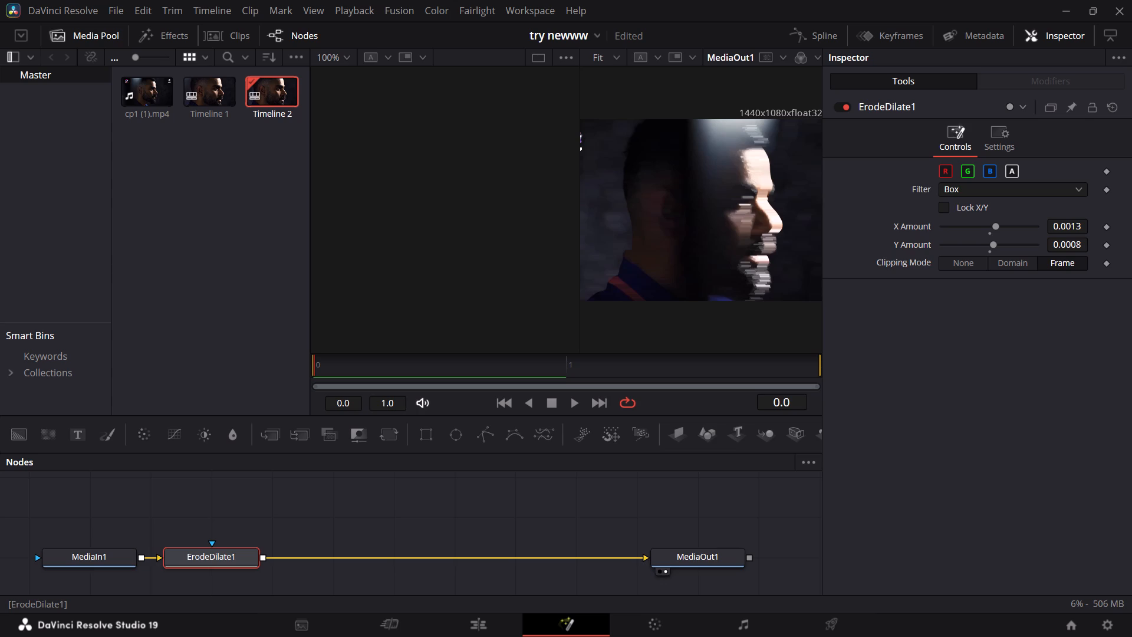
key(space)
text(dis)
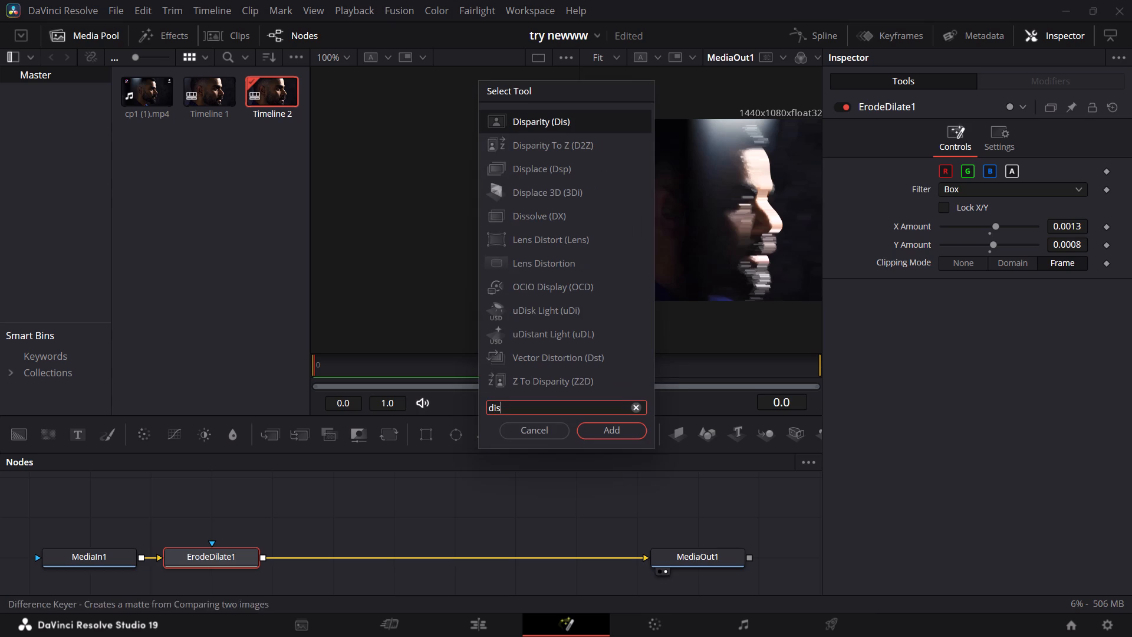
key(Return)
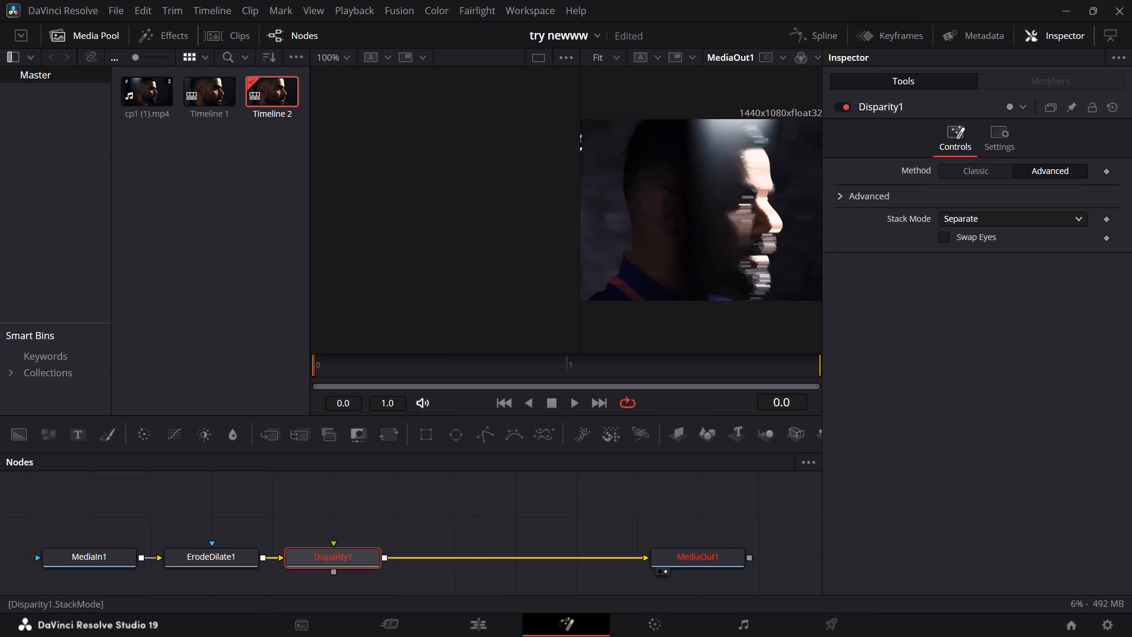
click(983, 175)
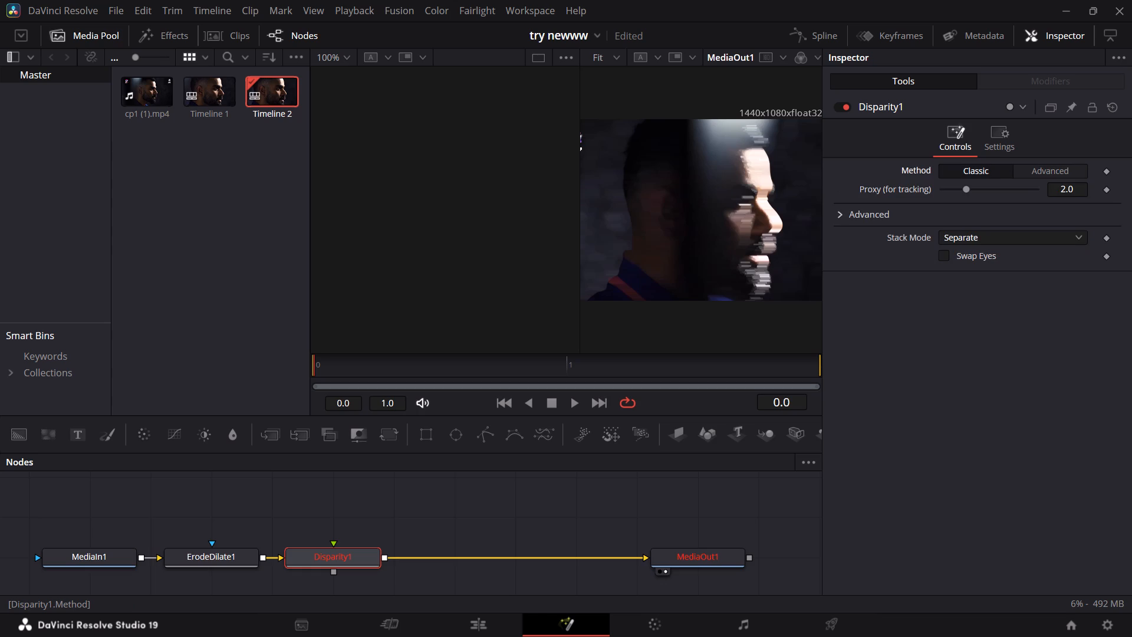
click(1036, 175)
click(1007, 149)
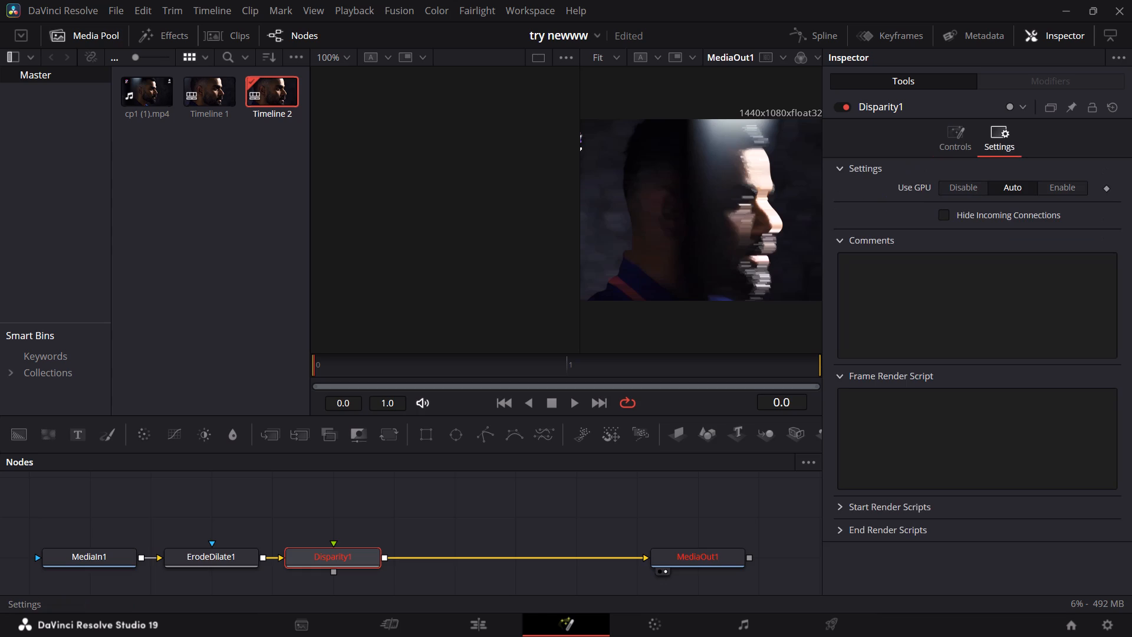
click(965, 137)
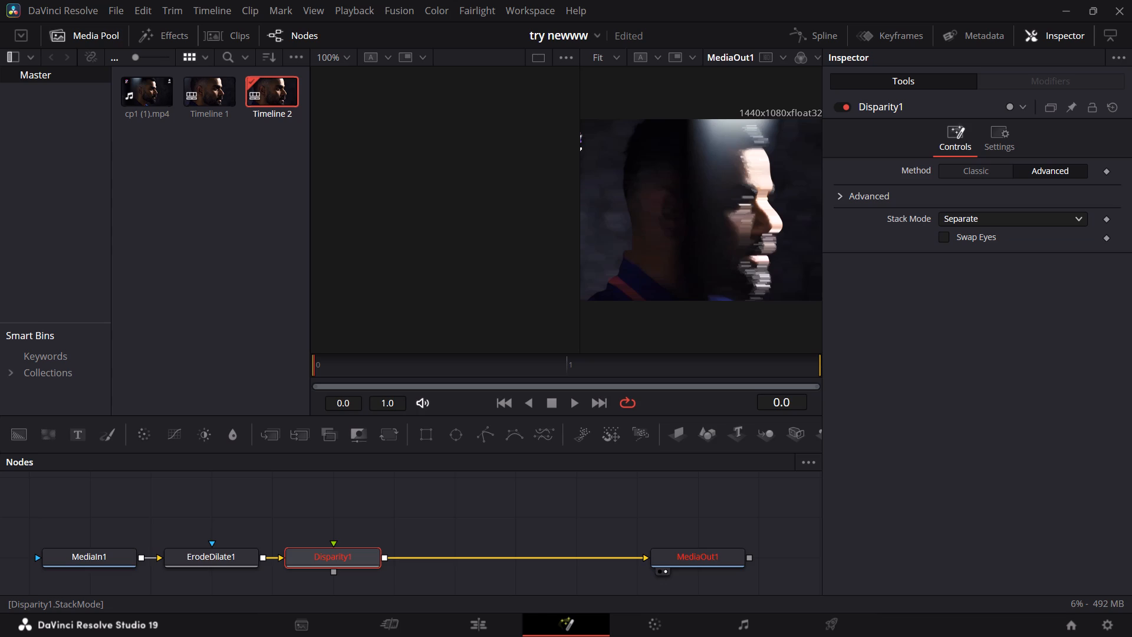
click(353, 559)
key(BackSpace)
Insert a Displace node between ErodeDilate1 and MediaOut1.
key(shift+space)
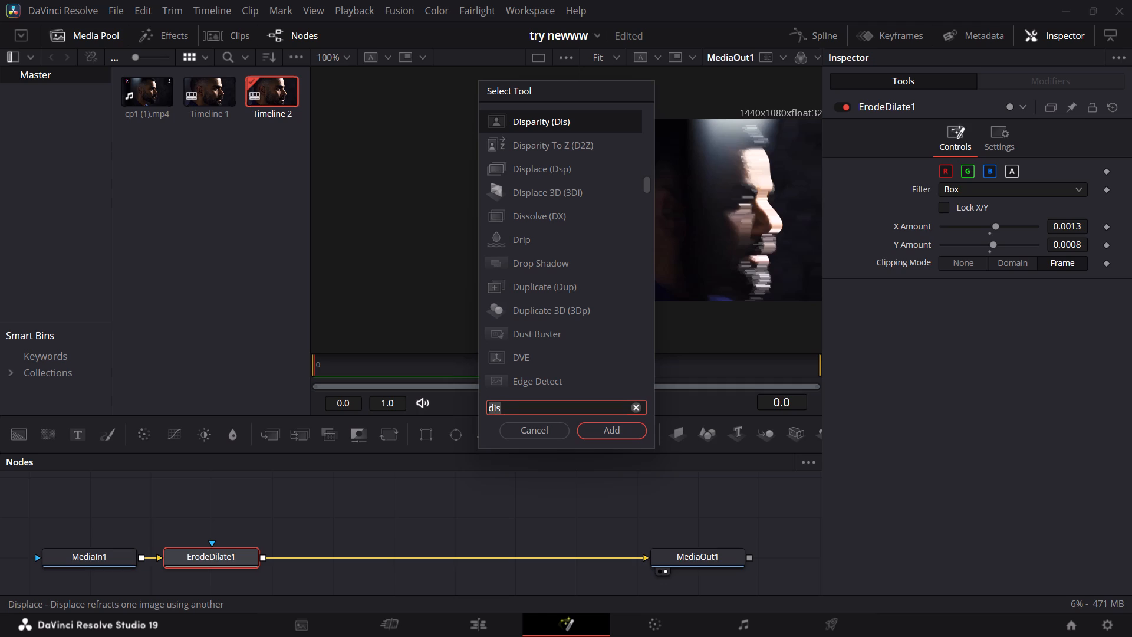
click(592, 178)
click(615, 432)
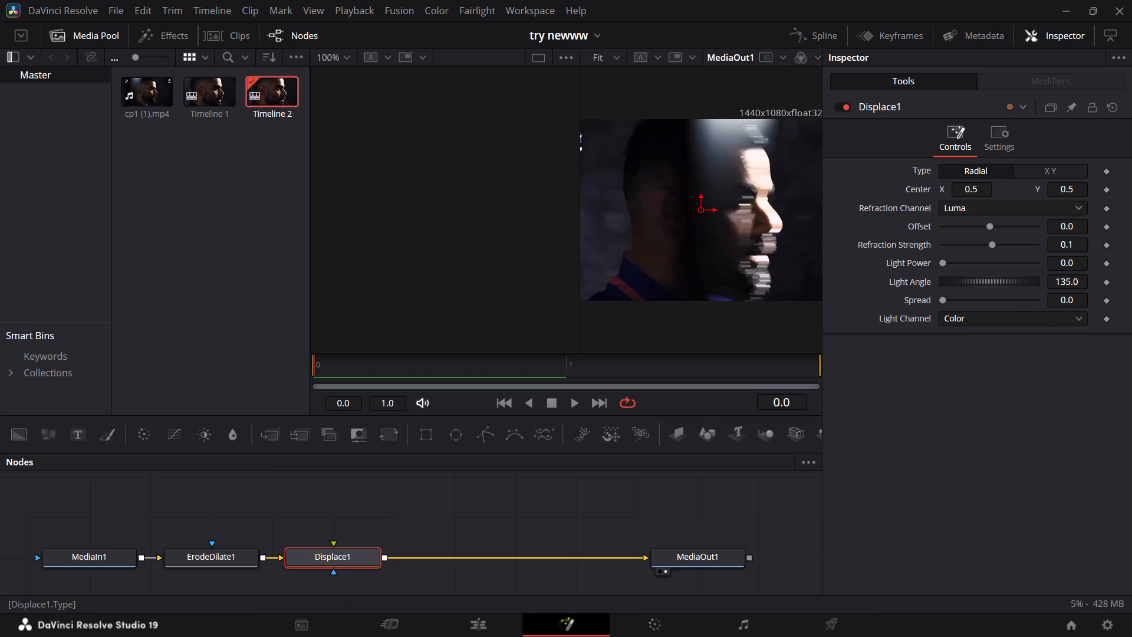
Switch the Displace node's type to XY, with X Offset 0.05 and X Refraction 0.02.
click(1051, 177)
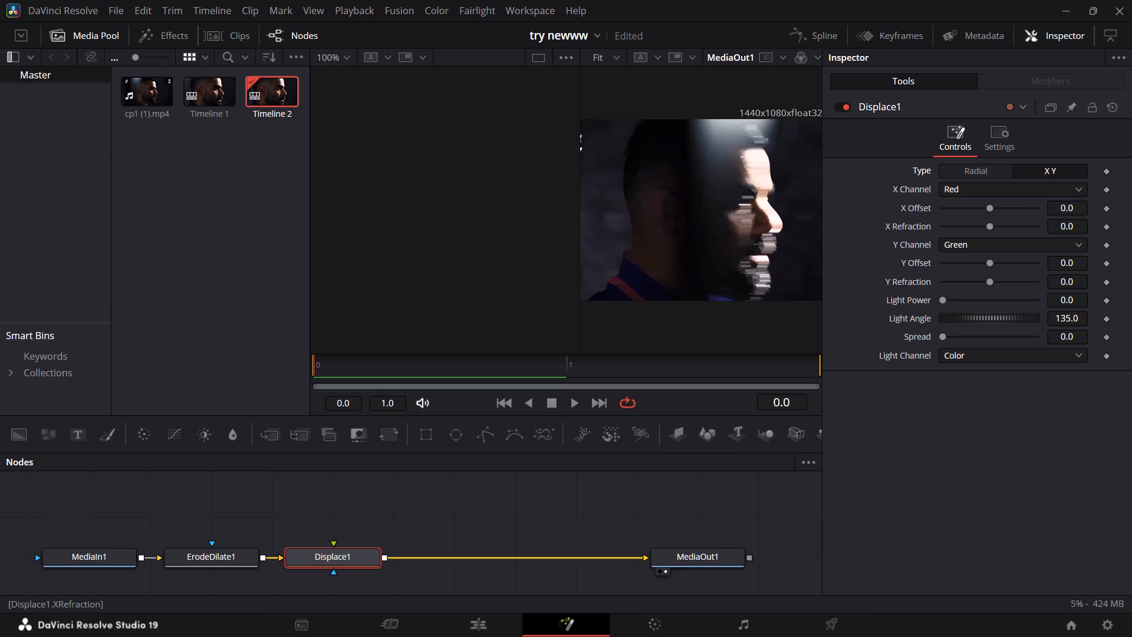
click(1079, 205)
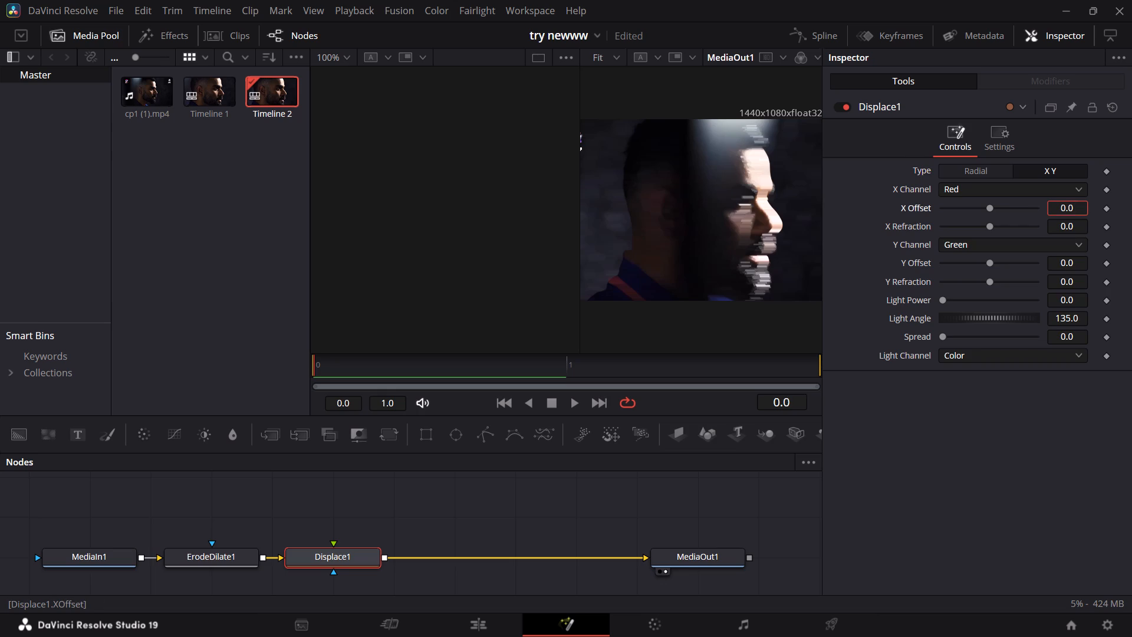
key(5)
click(1077, 231)
key(2)
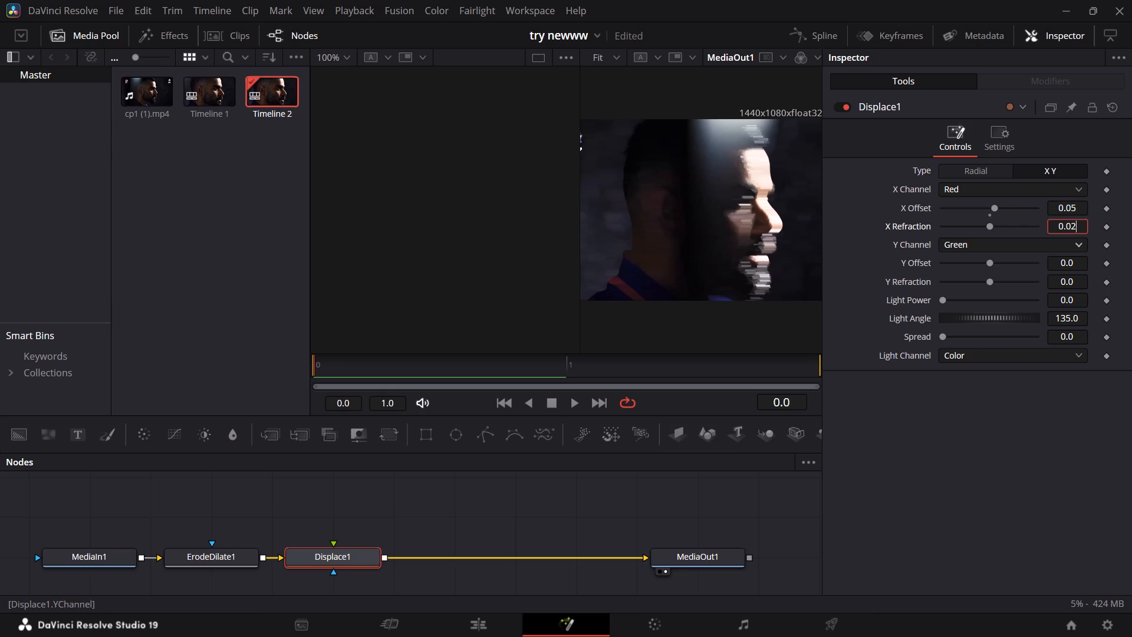
click(855, 240)
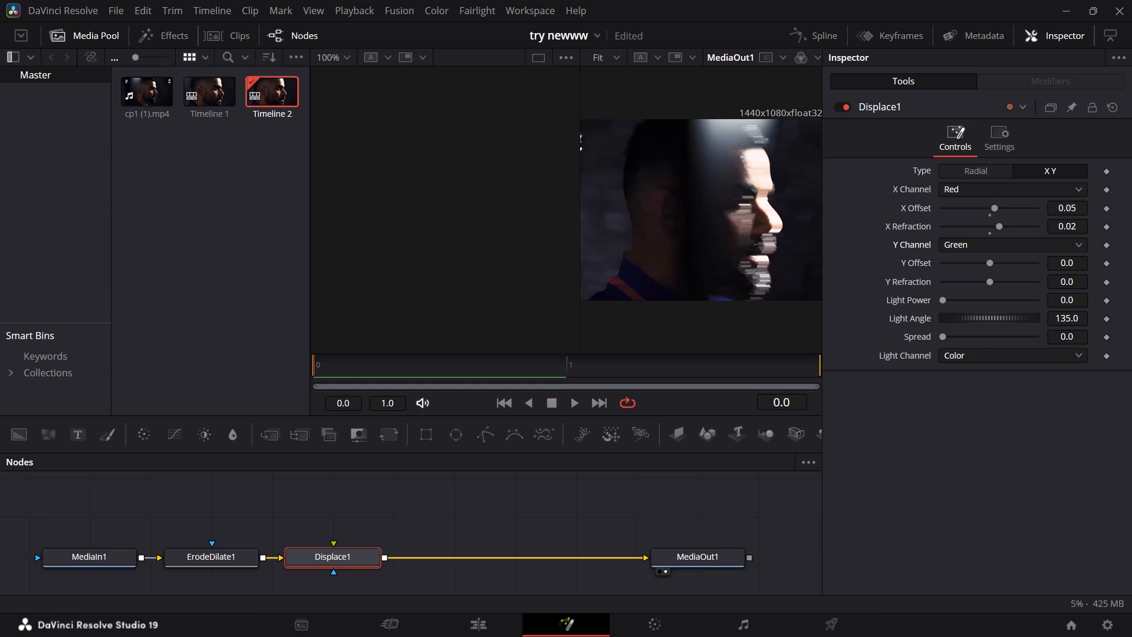
Add a FastNoise node and delete the Merge node that comes with it, leaving FastNoise1 unconnected.
scroll(460, 507, down, 1)
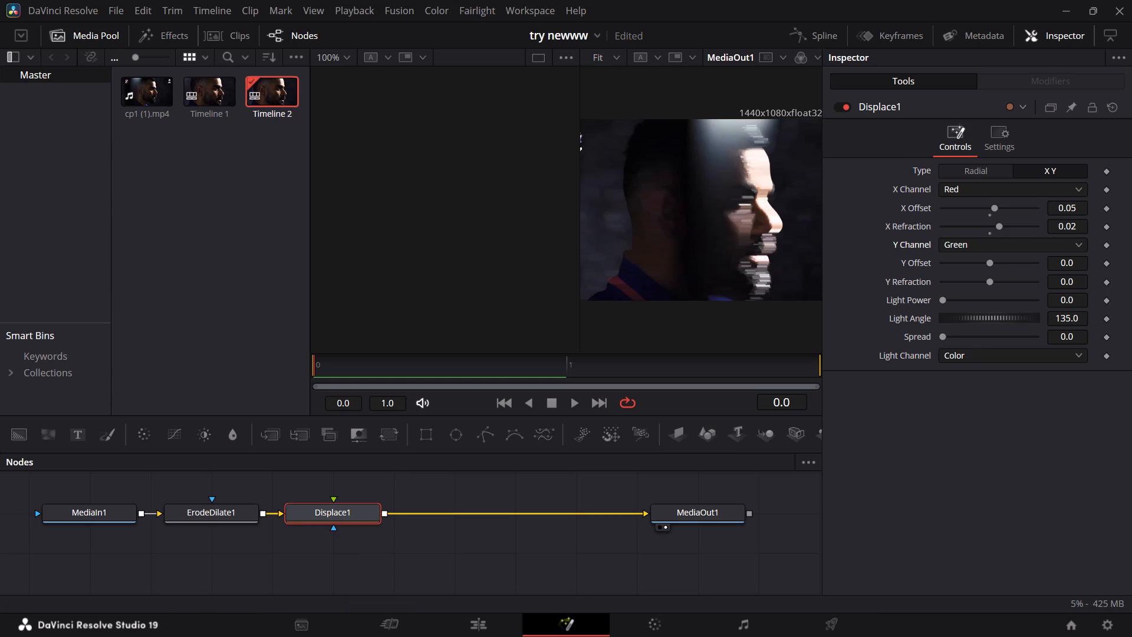
key(space)
text(d)
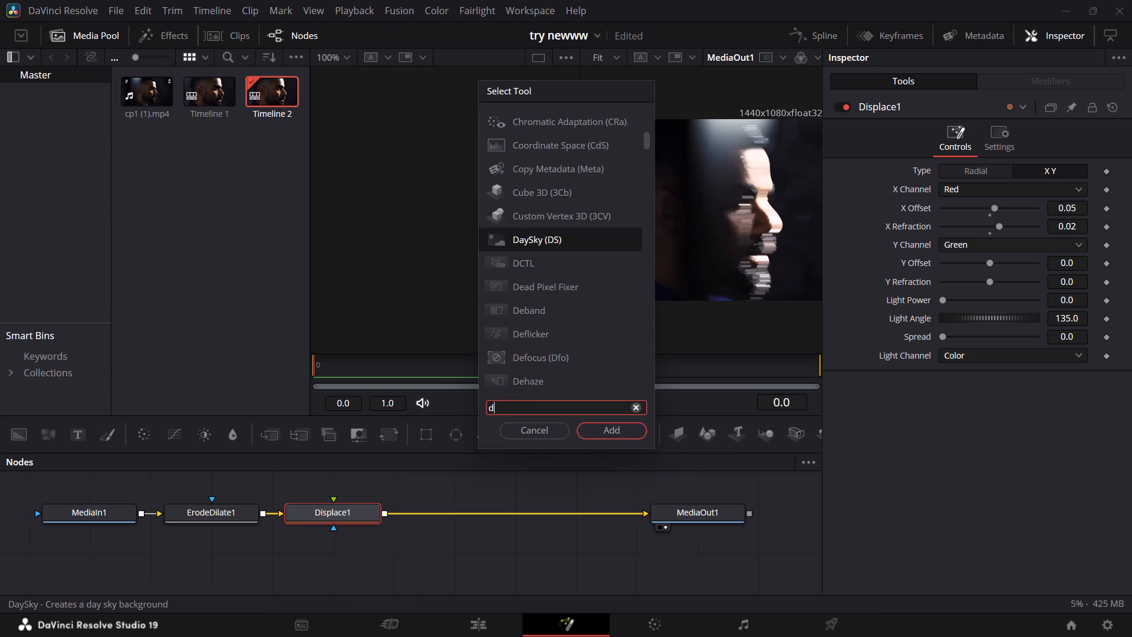
key(a)
key(BackSpace)
key(BackSpace)
key(BackSpace)
text(fast)
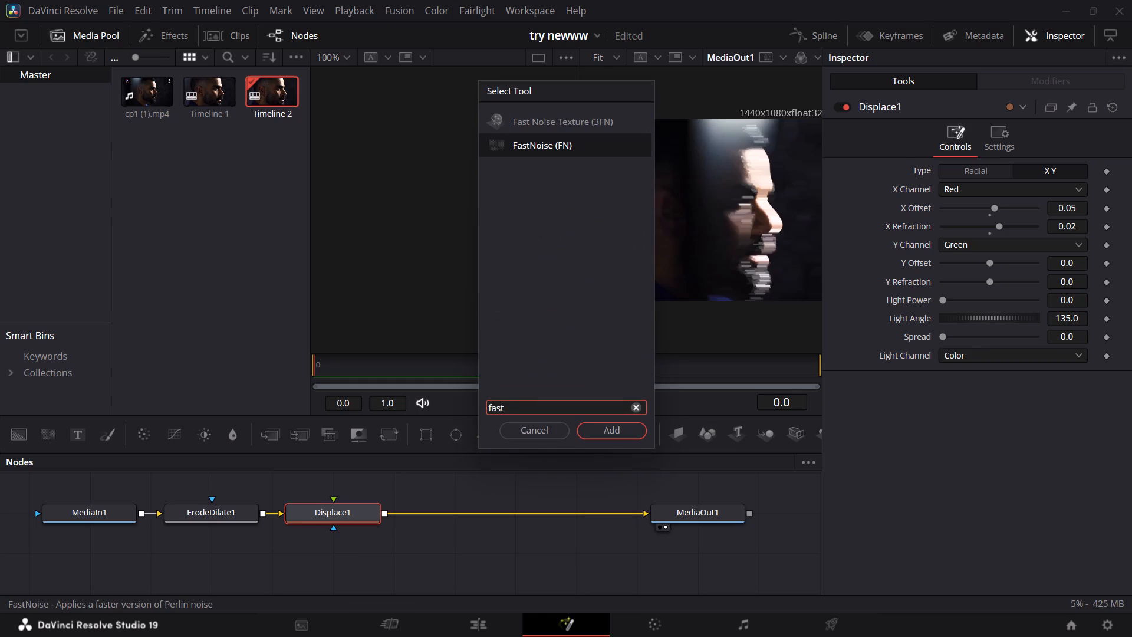
click(604, 434)
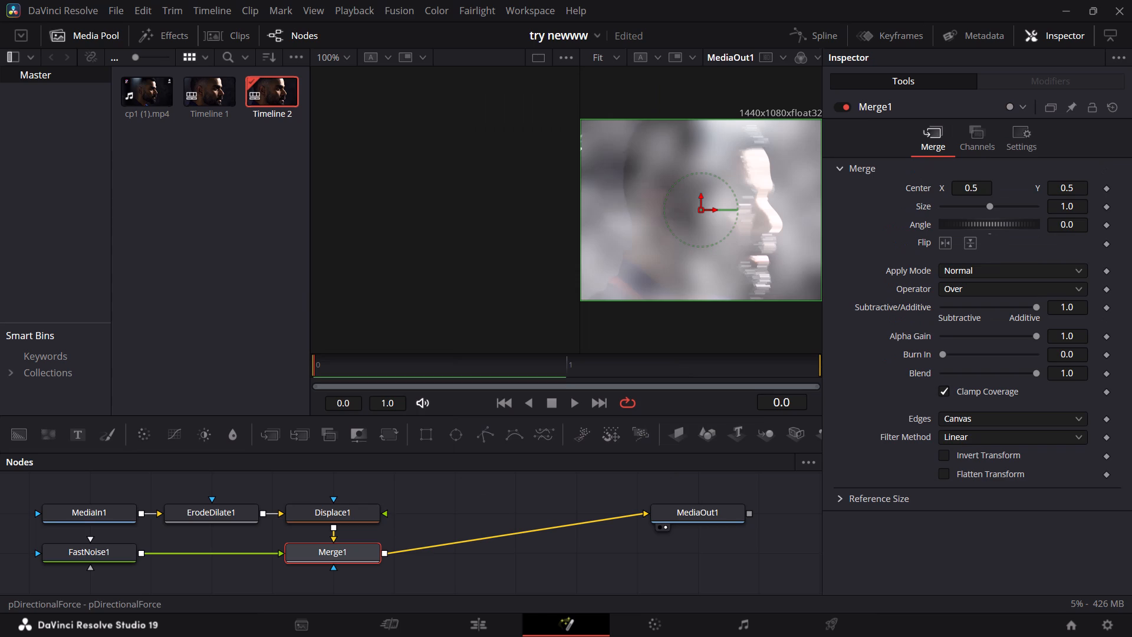
click(337, 556)
key(BackSpace)
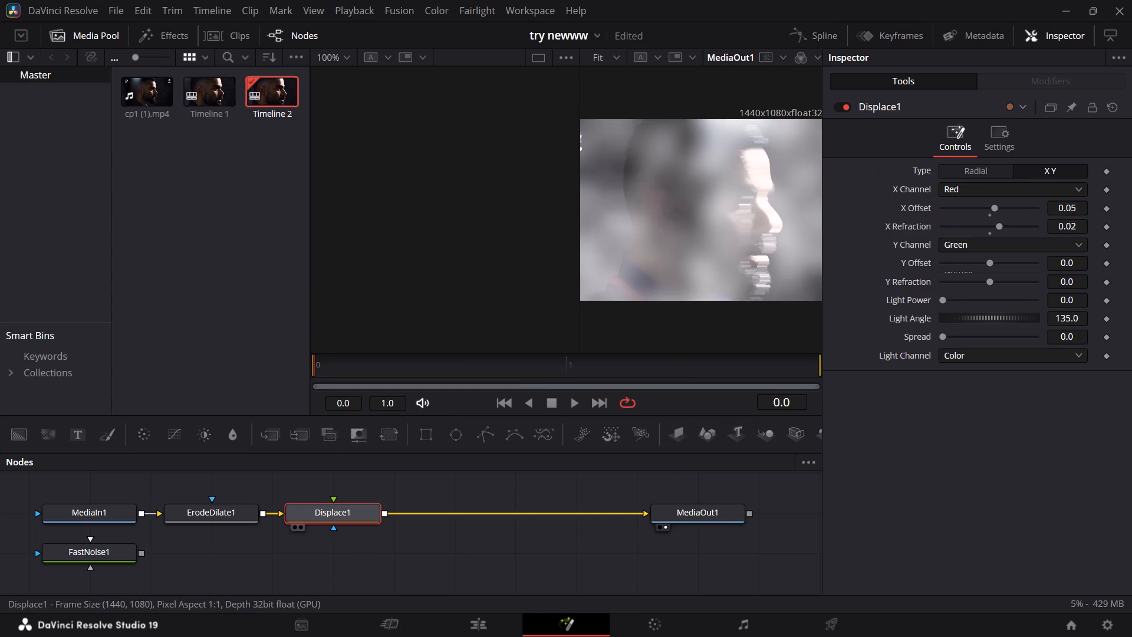
Move the FastNoise1 node so it sits directly beneath Displace1 in the node graph.
drag(103, 559, 352, 560)
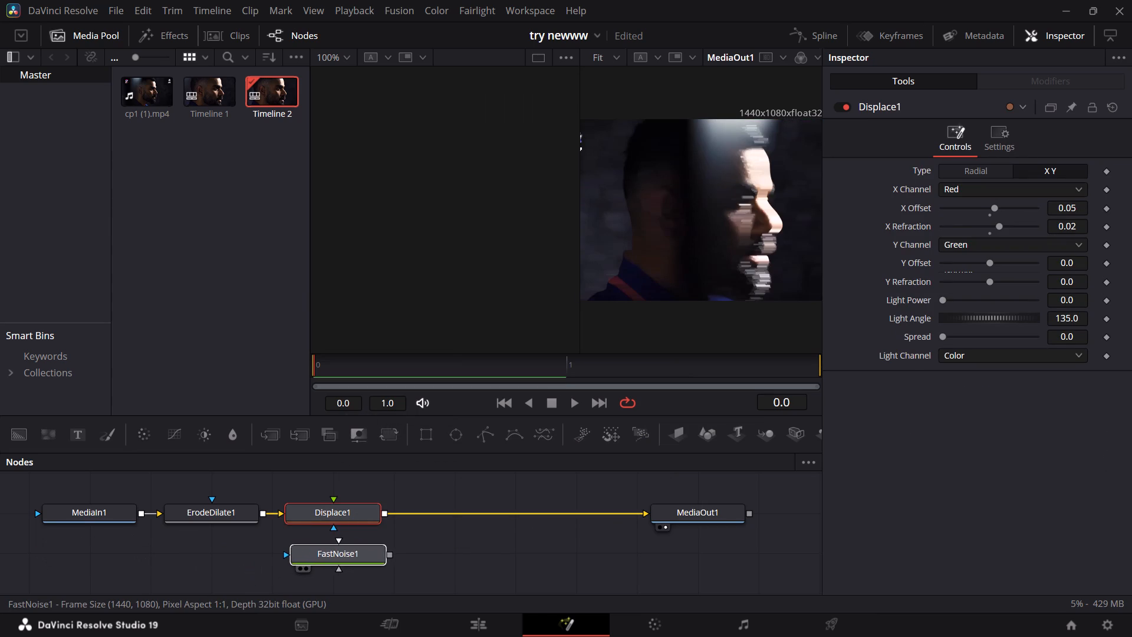
drag(352, 560, 346, 560)
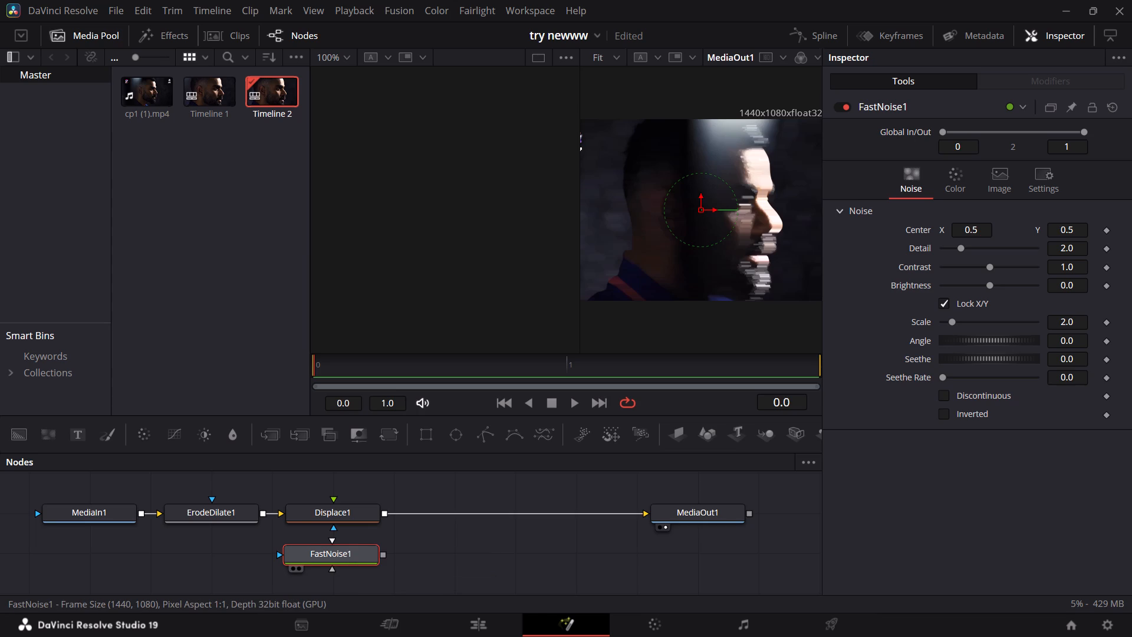
drag(333, 550, 334, 560)
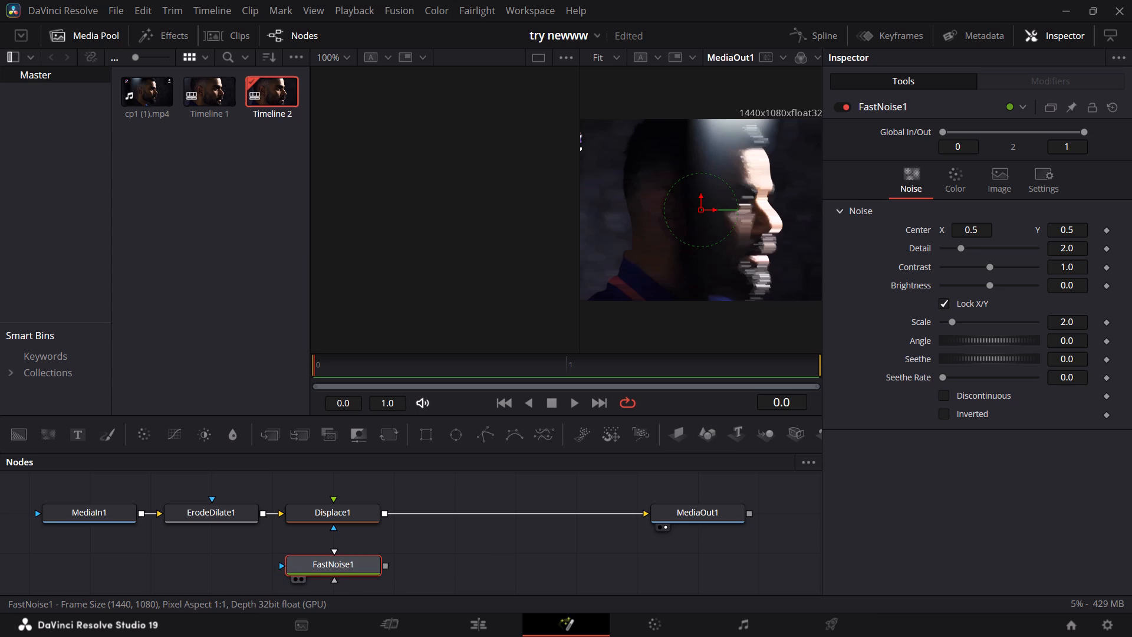
drag(334, 560, 333, 540)
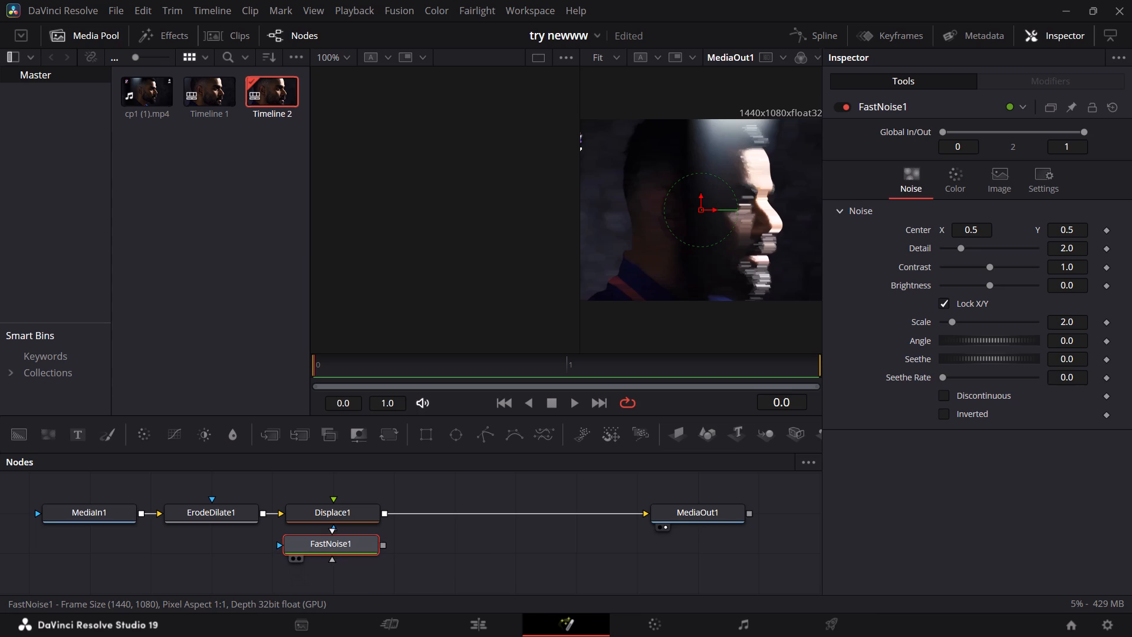
drag(333, 540, 335, 543)
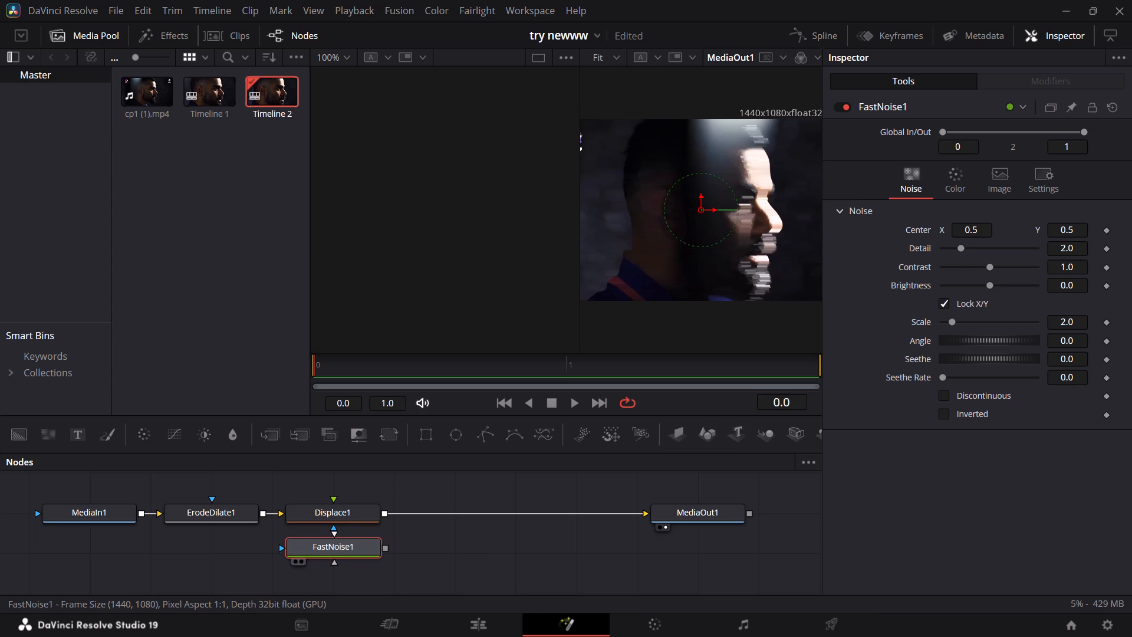
drag(335, 543, 335, 544)
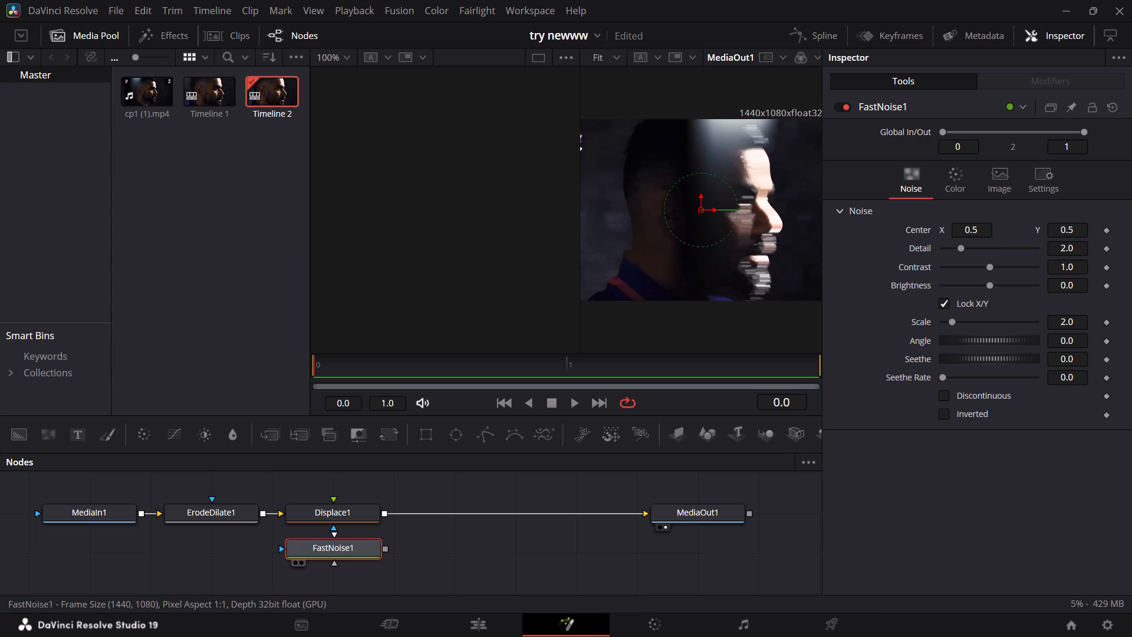
Set the FastNoise node's Detail to 10 and its Scale to 50.
double_click(1069, 247)
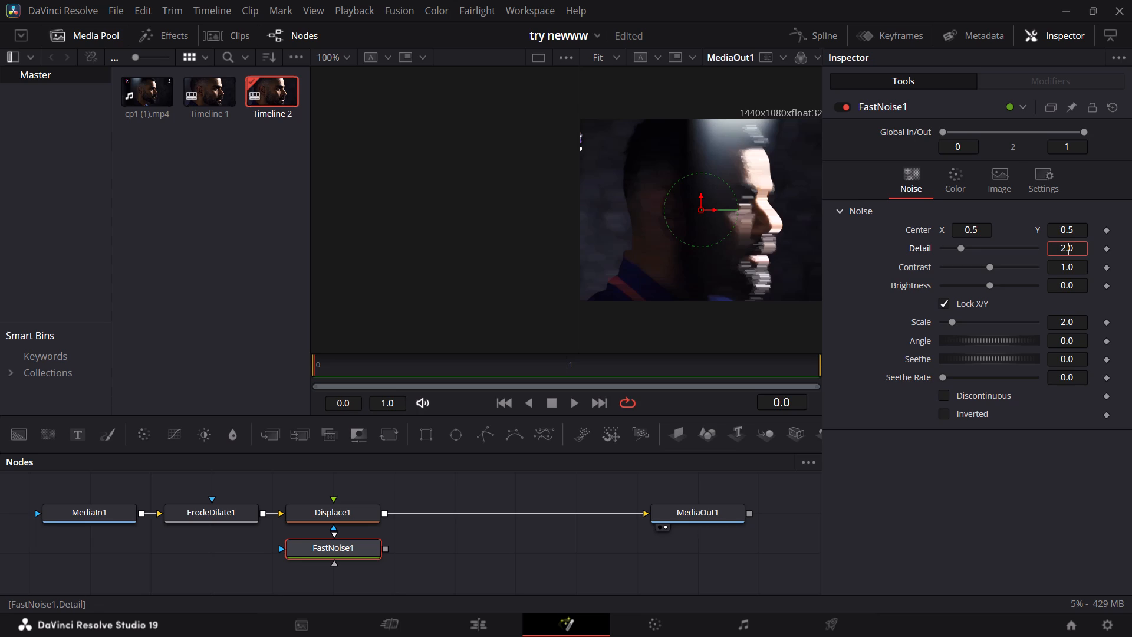
text(10)
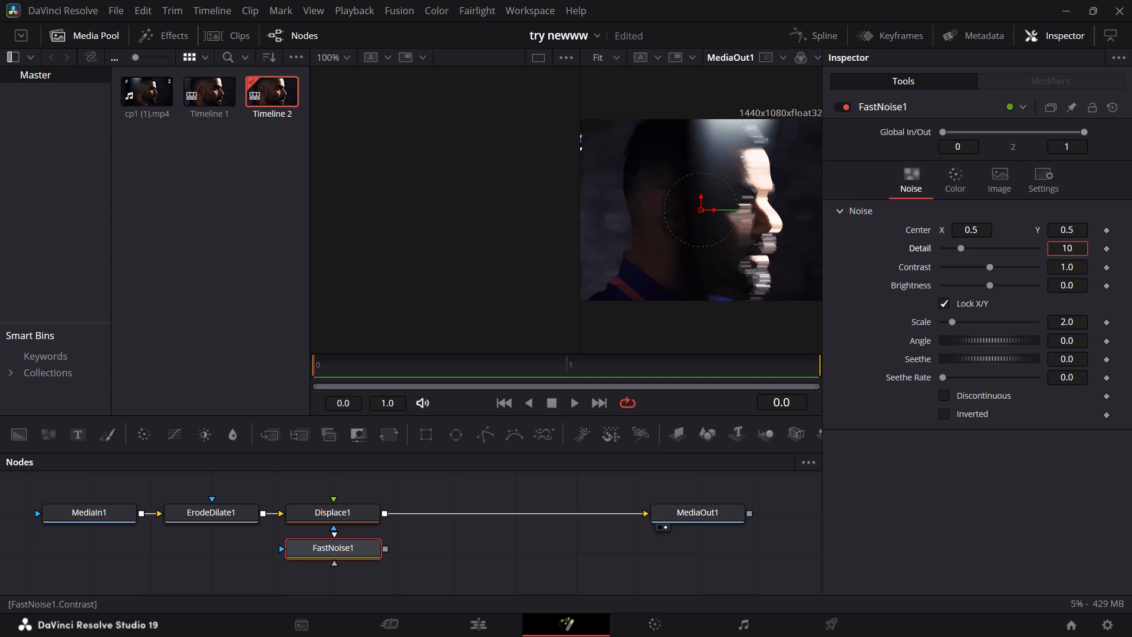
click(881, 265)
double_click(1062, 318)
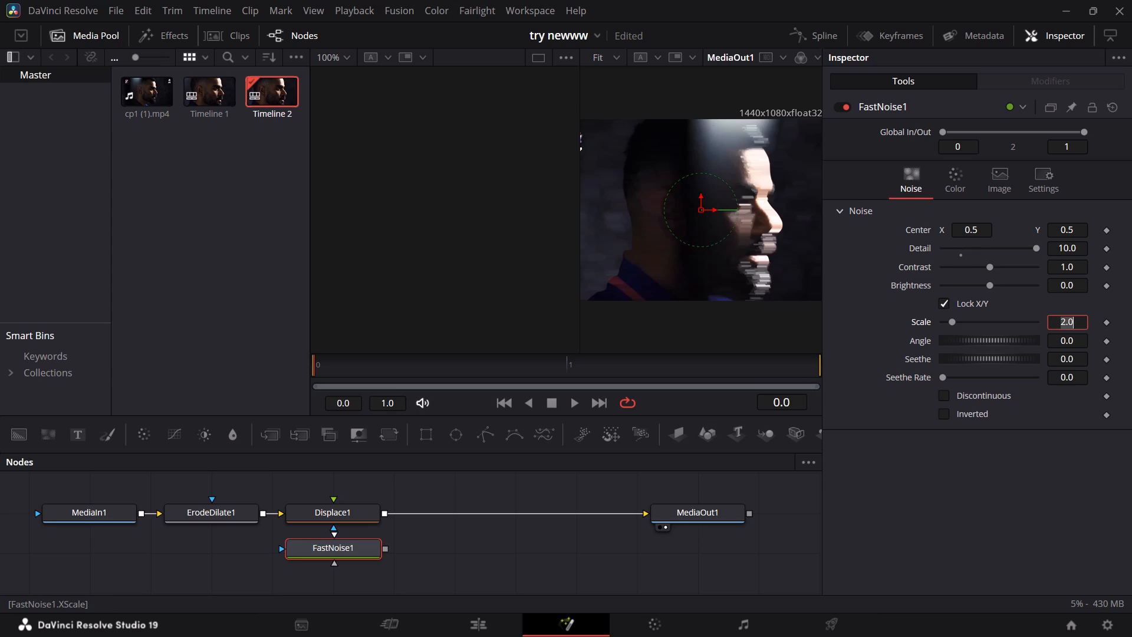
text(50)
click(879, 300)
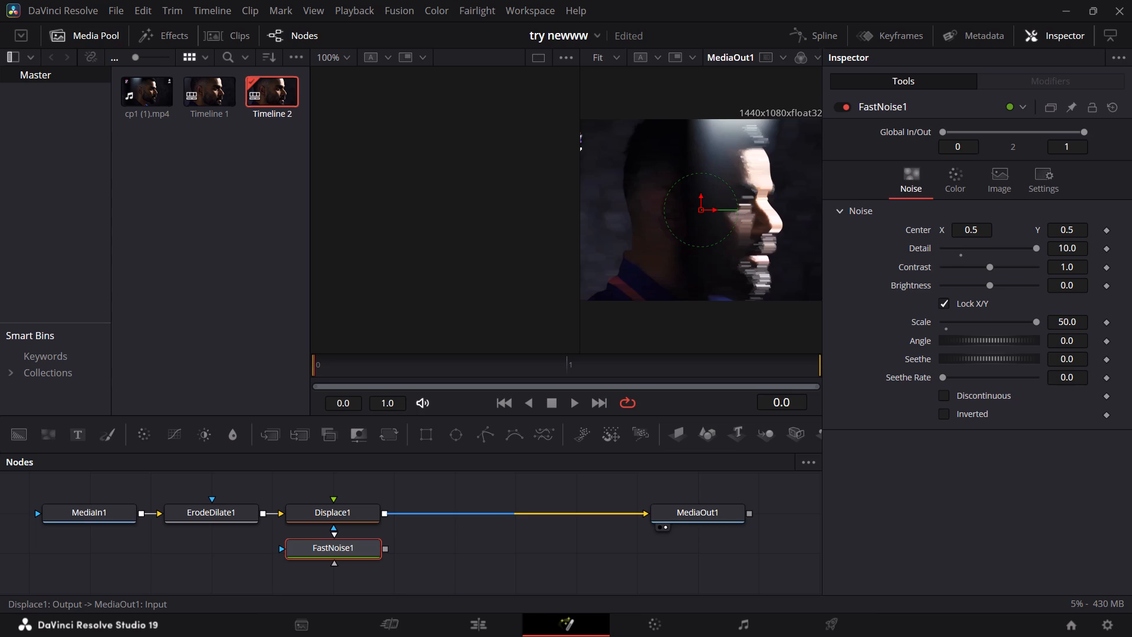
Add a Brightness/Contrast node after FastNoise1 and set its Gain to 1.2.
key(space)
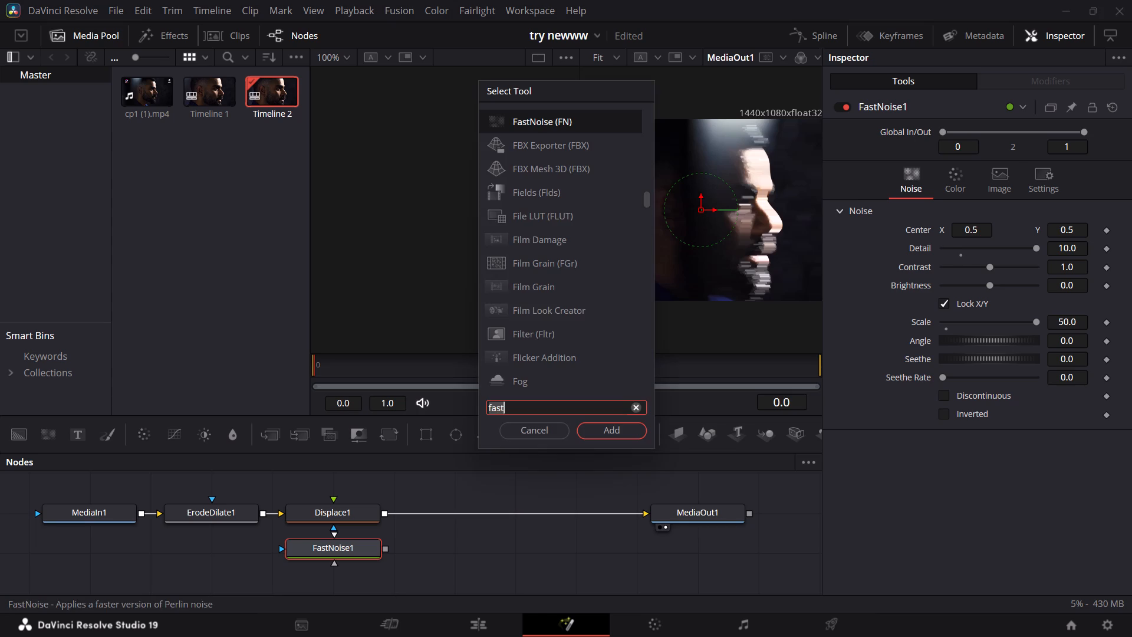
text(br)
click(610, 426)
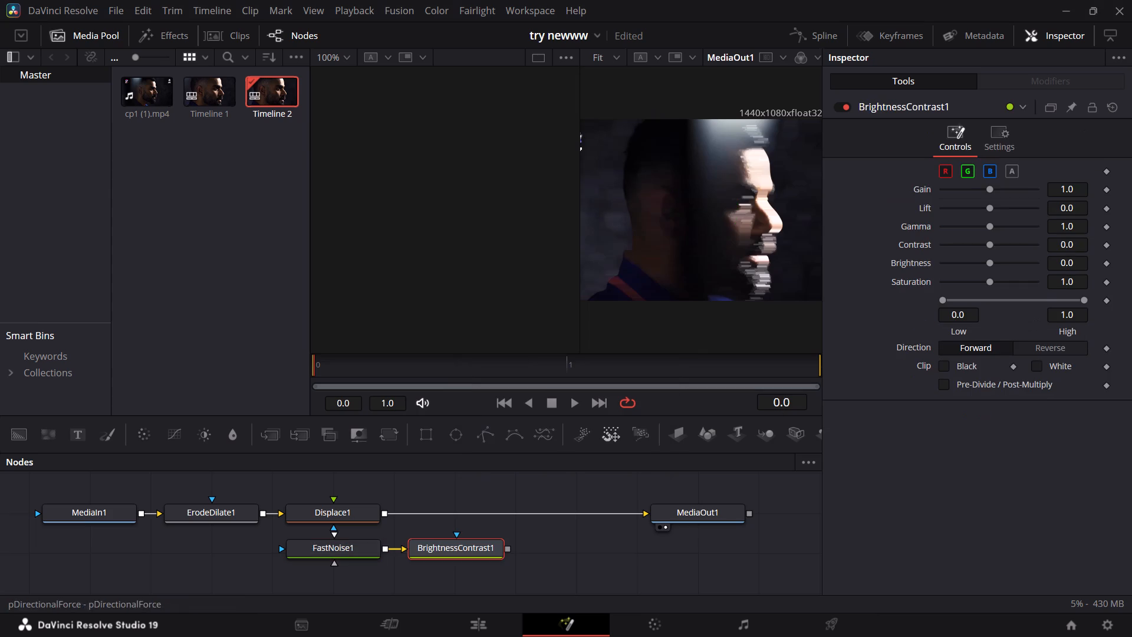
click(1077, 186)
key(BackSpace)
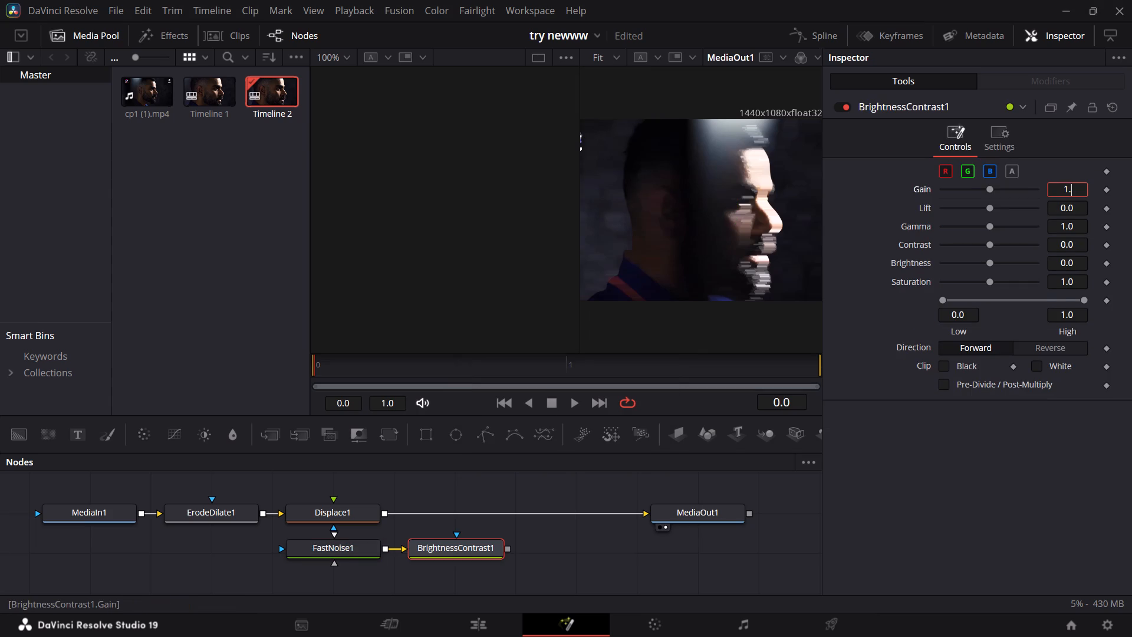
key(2)
click(1011, 534)
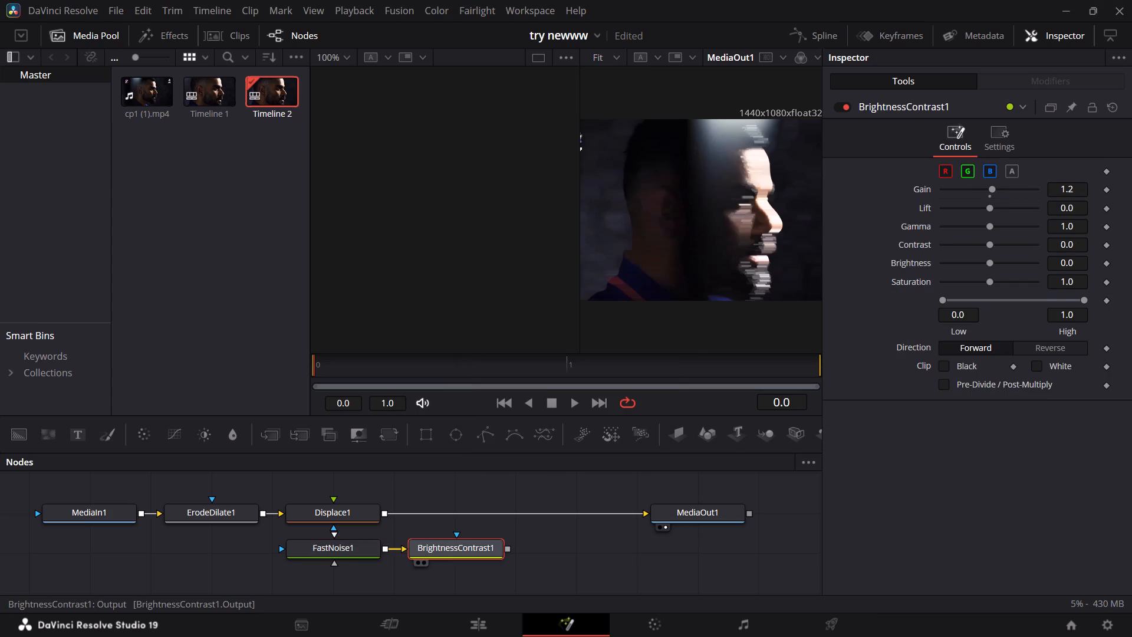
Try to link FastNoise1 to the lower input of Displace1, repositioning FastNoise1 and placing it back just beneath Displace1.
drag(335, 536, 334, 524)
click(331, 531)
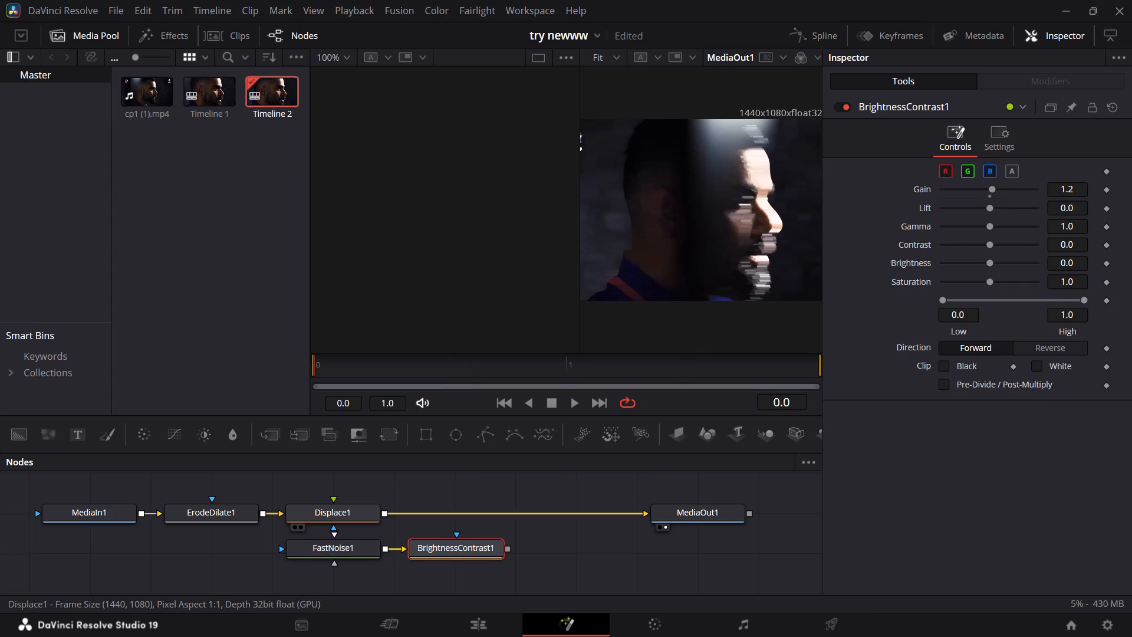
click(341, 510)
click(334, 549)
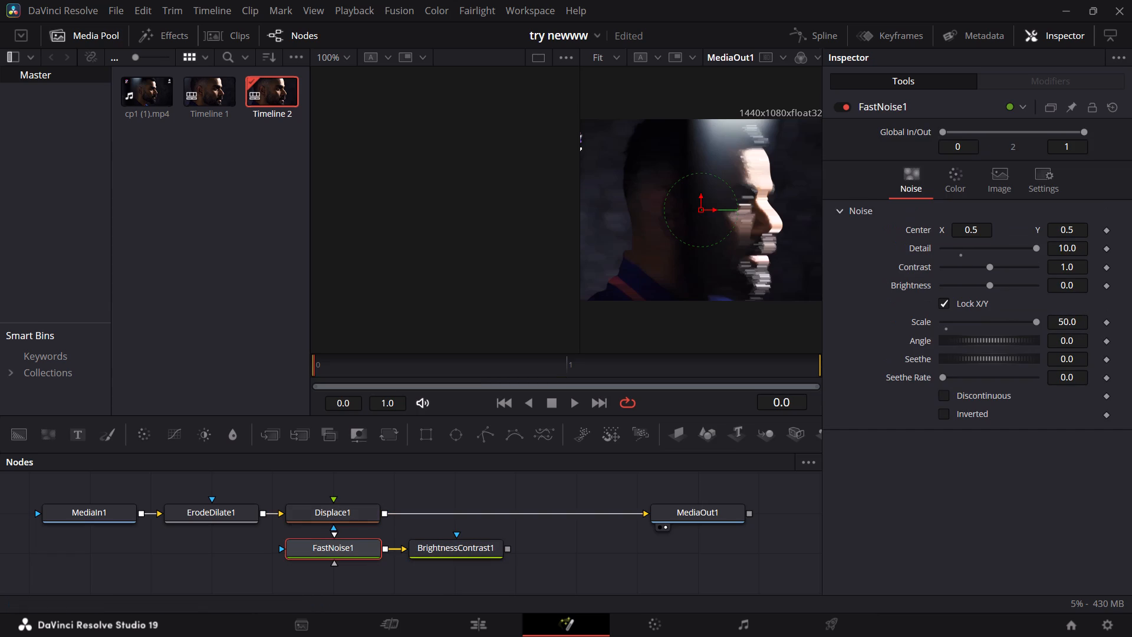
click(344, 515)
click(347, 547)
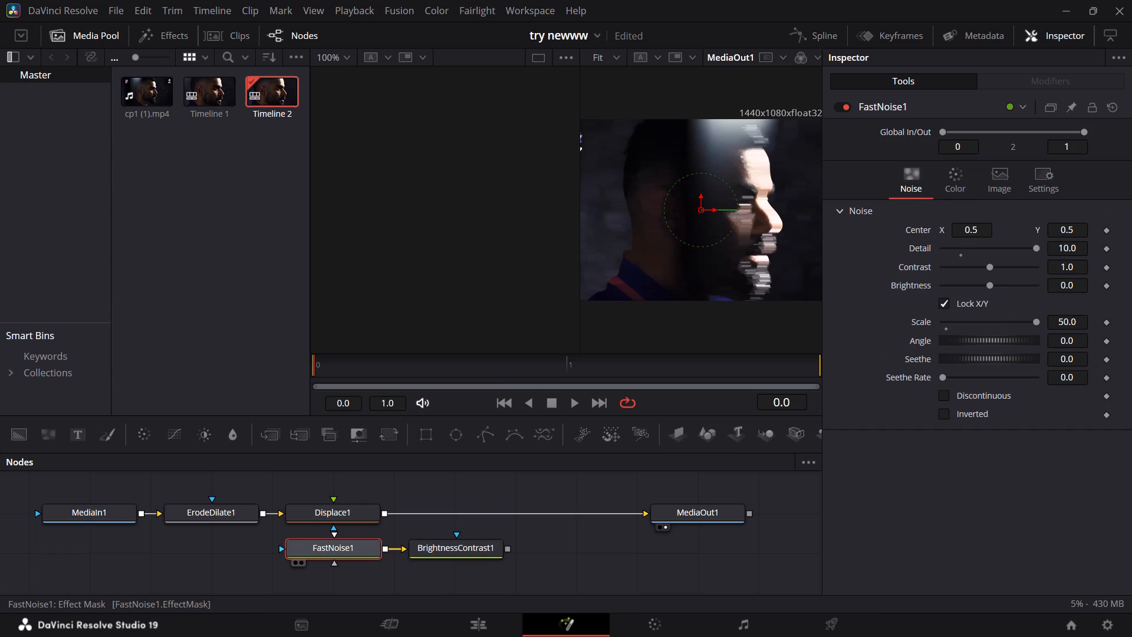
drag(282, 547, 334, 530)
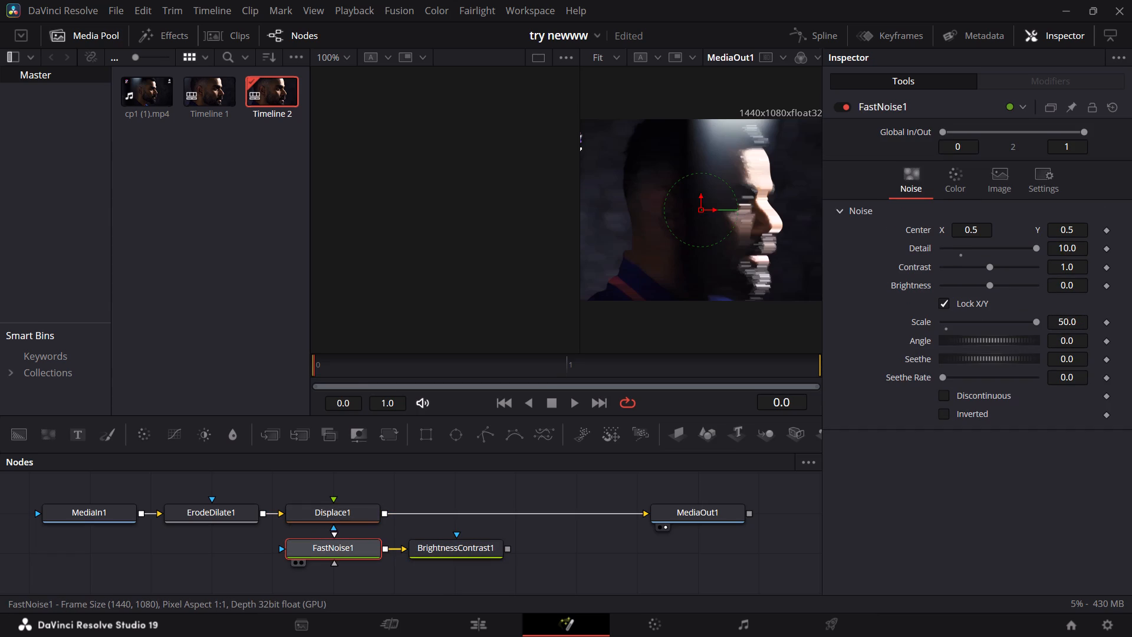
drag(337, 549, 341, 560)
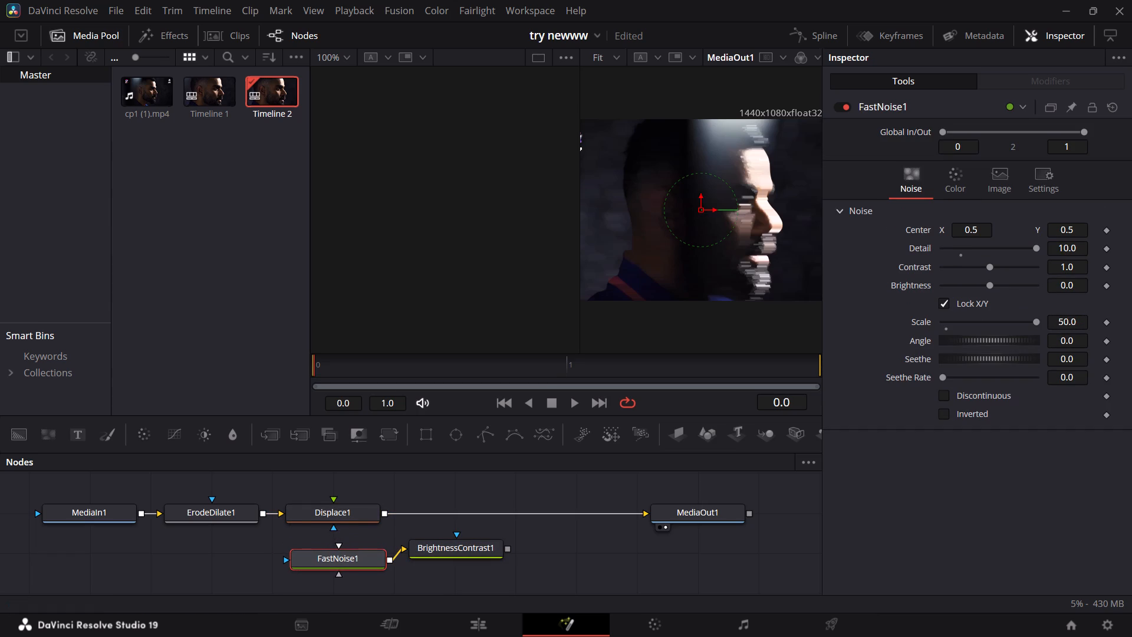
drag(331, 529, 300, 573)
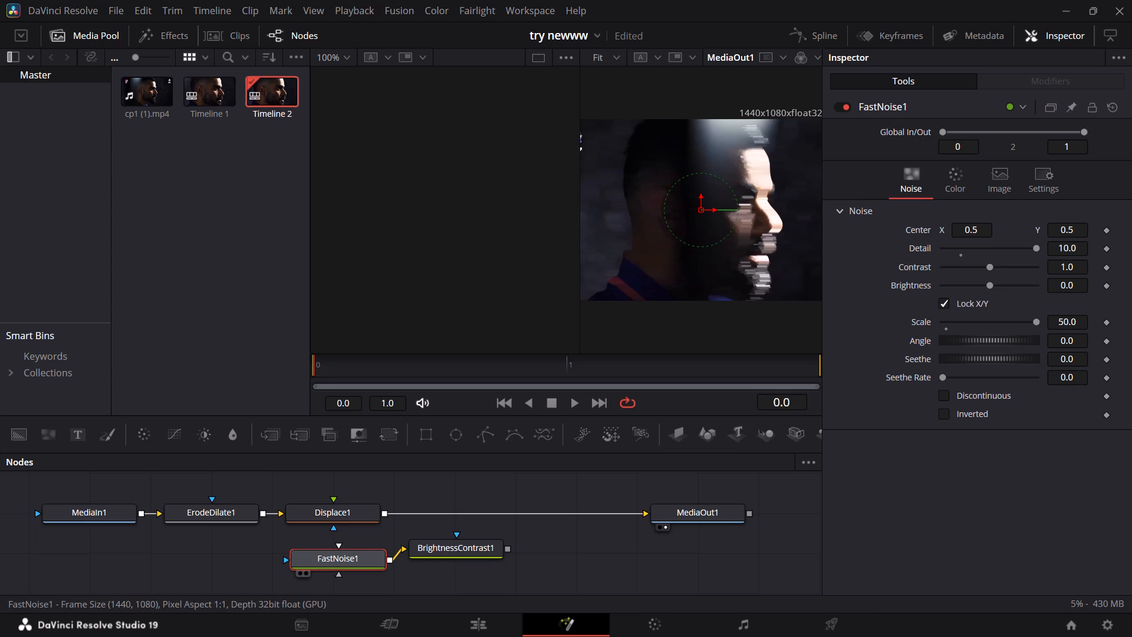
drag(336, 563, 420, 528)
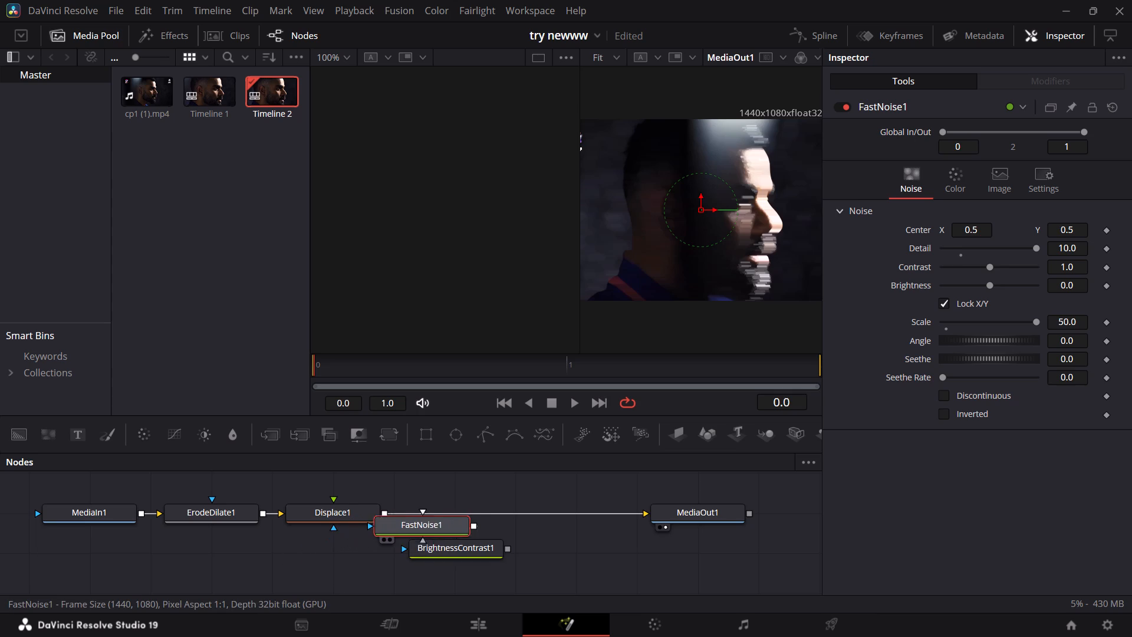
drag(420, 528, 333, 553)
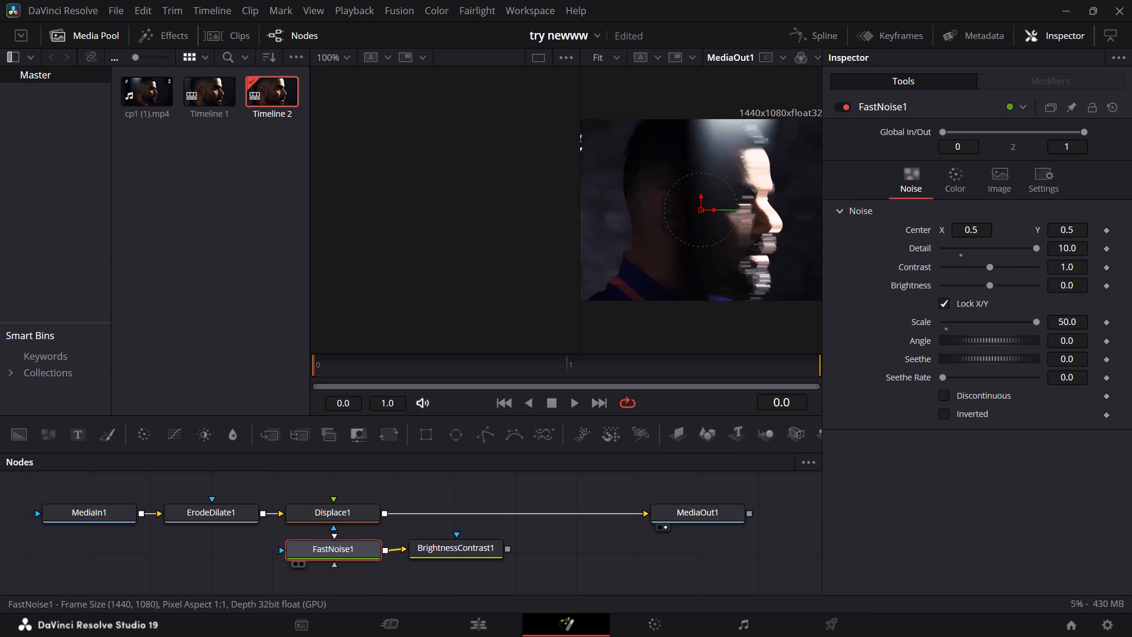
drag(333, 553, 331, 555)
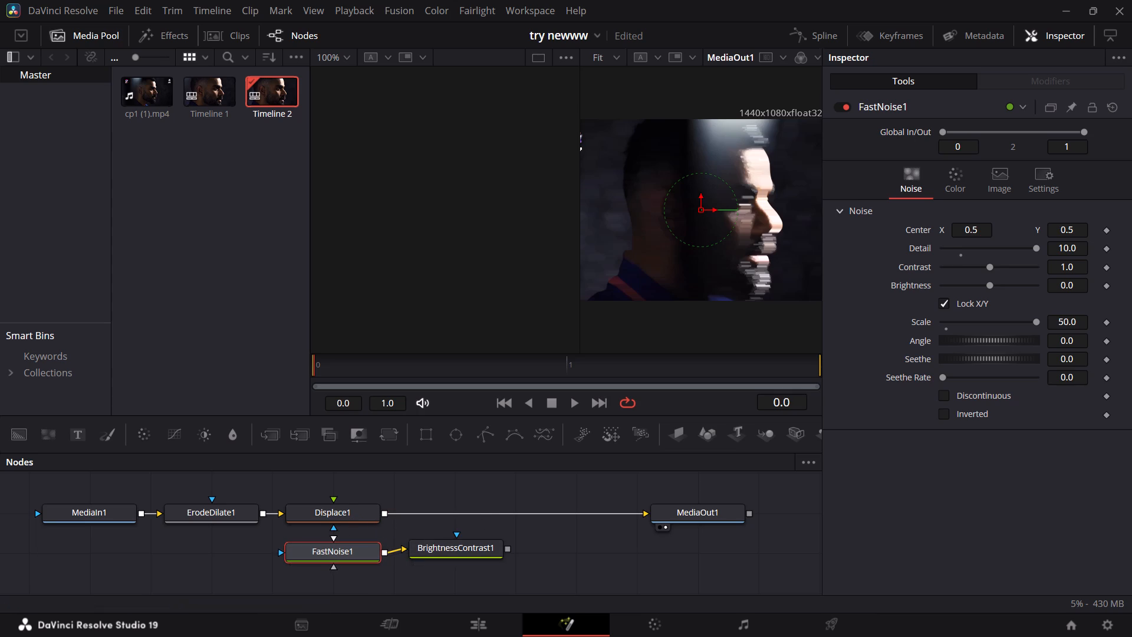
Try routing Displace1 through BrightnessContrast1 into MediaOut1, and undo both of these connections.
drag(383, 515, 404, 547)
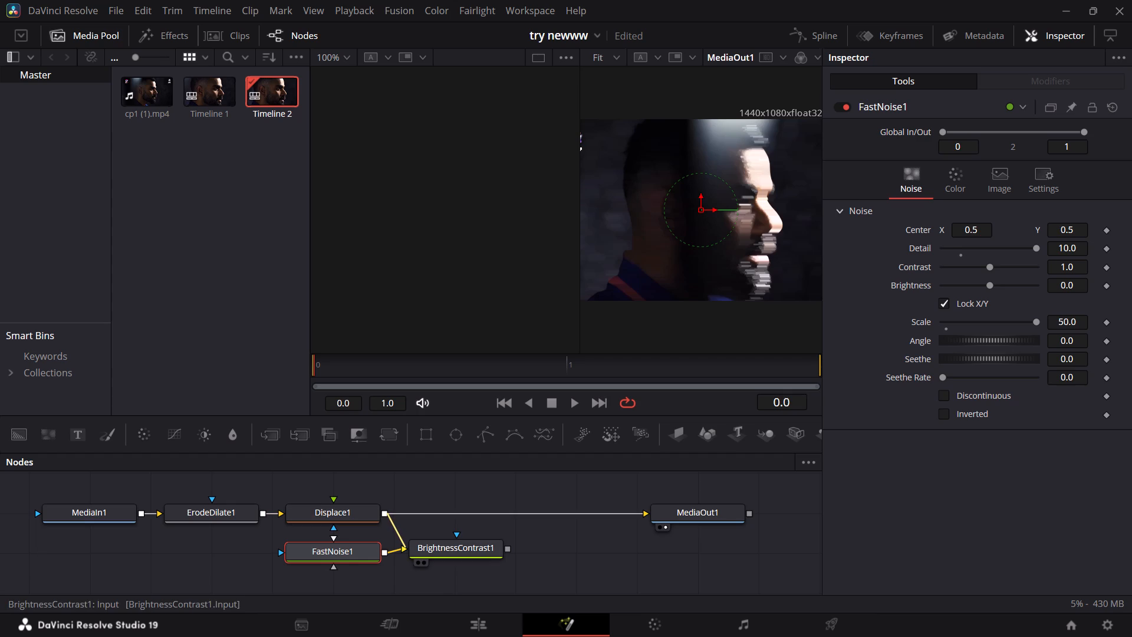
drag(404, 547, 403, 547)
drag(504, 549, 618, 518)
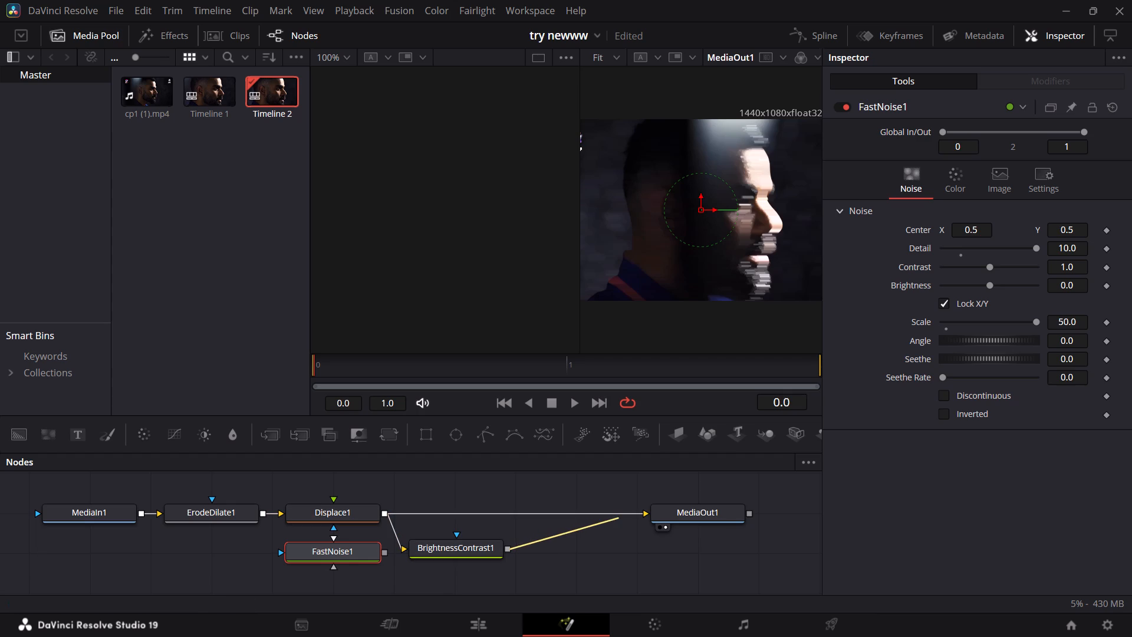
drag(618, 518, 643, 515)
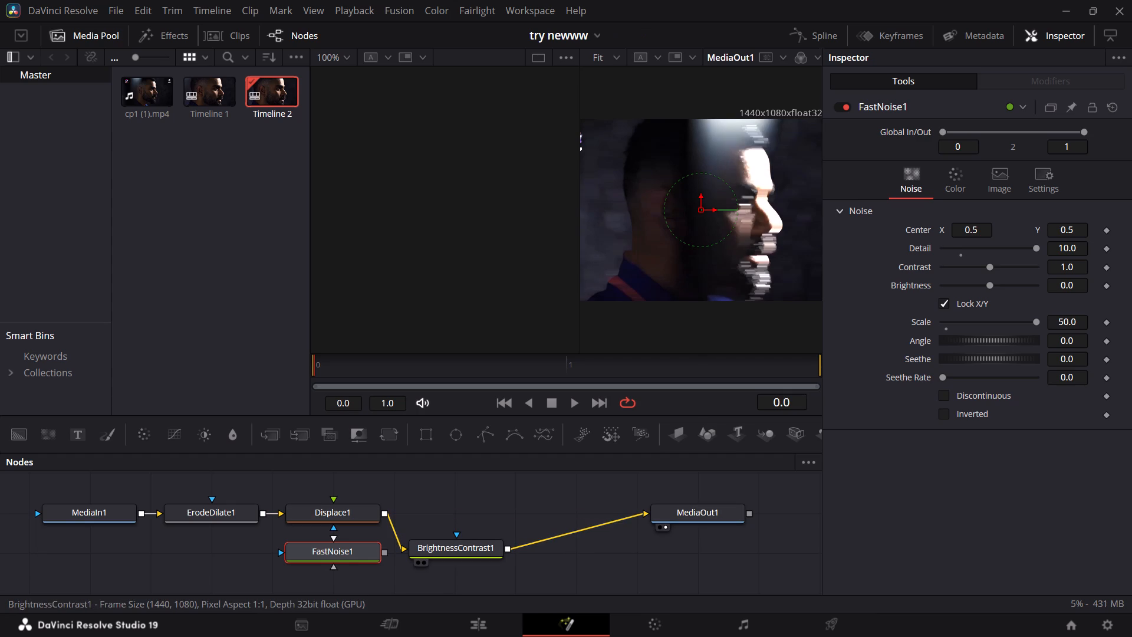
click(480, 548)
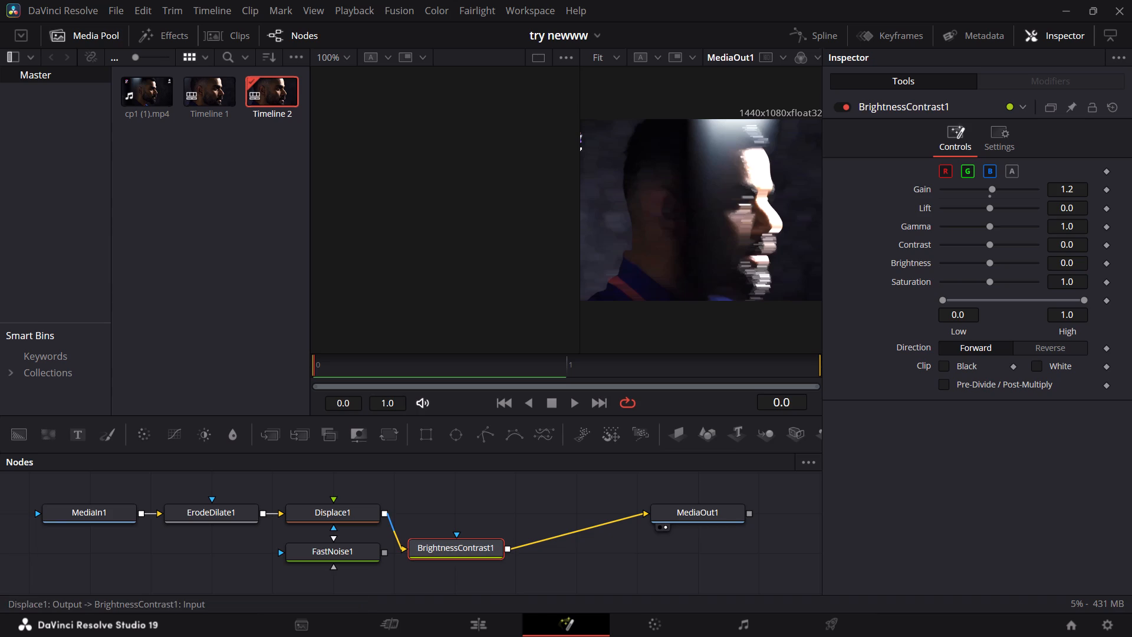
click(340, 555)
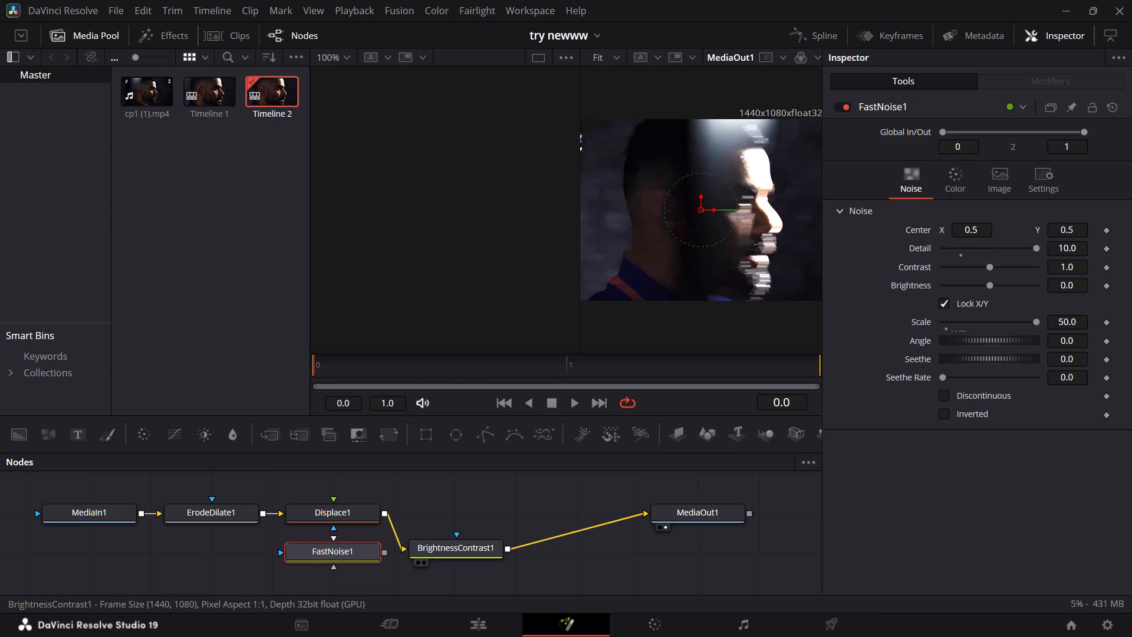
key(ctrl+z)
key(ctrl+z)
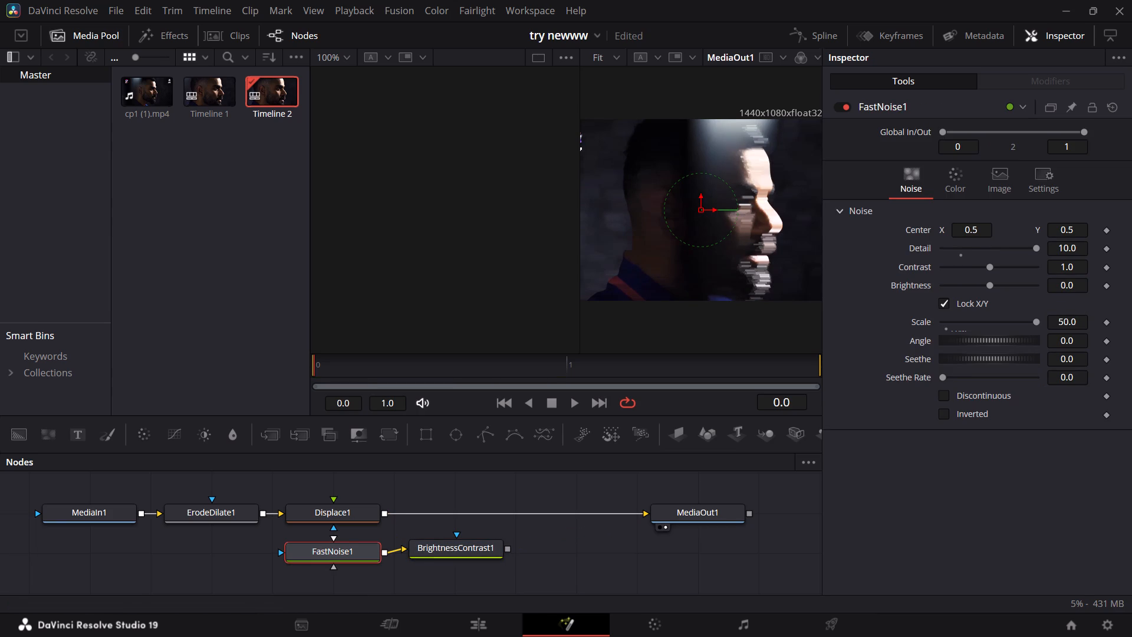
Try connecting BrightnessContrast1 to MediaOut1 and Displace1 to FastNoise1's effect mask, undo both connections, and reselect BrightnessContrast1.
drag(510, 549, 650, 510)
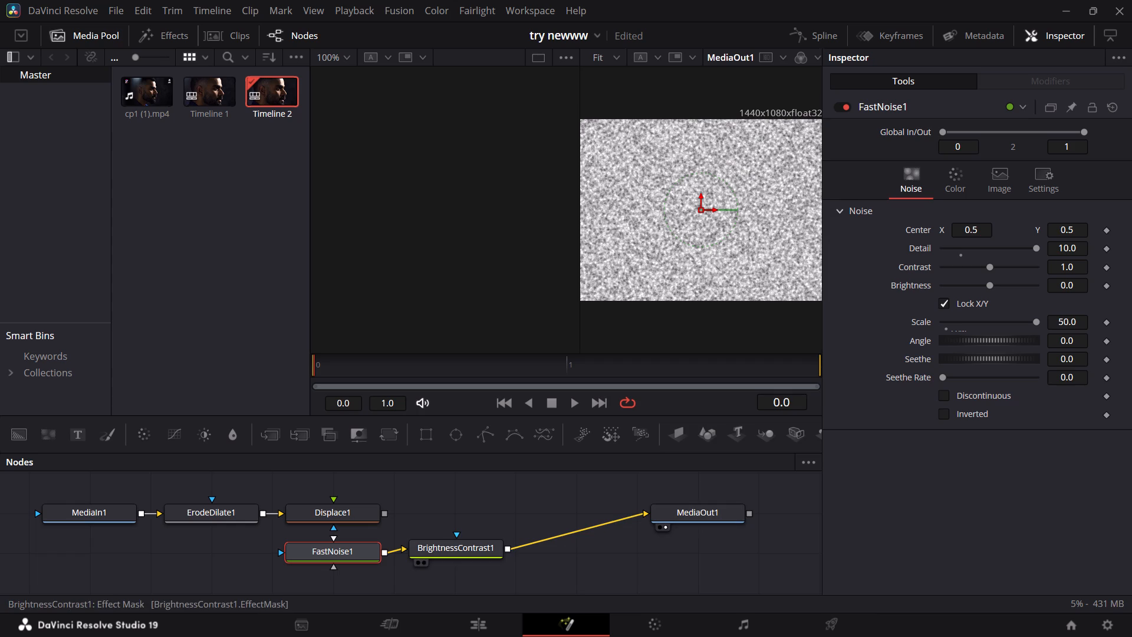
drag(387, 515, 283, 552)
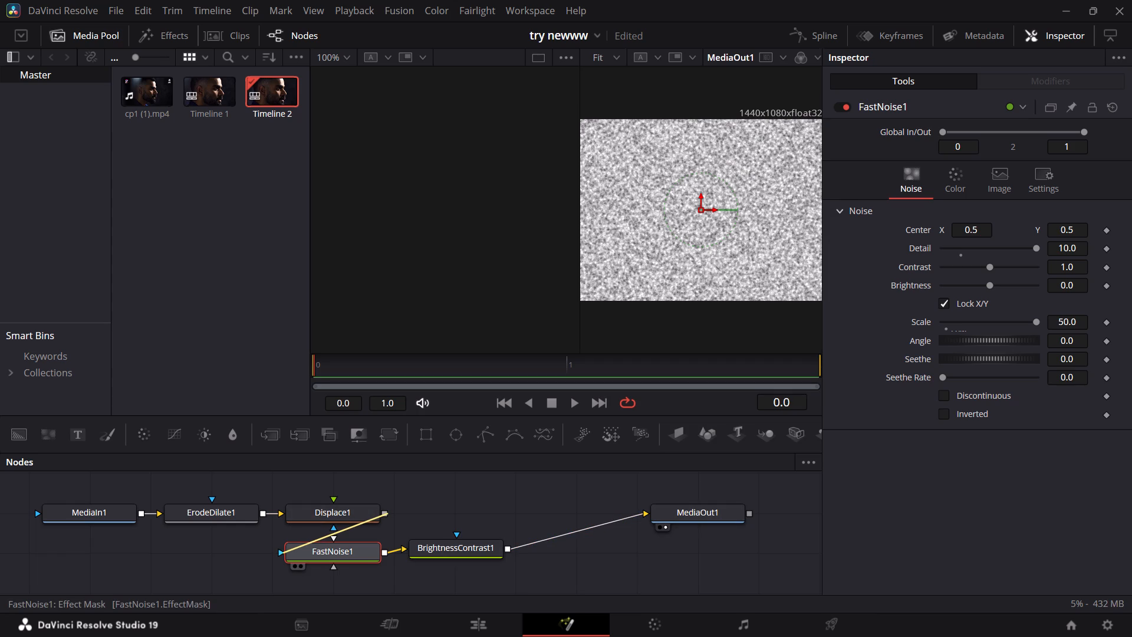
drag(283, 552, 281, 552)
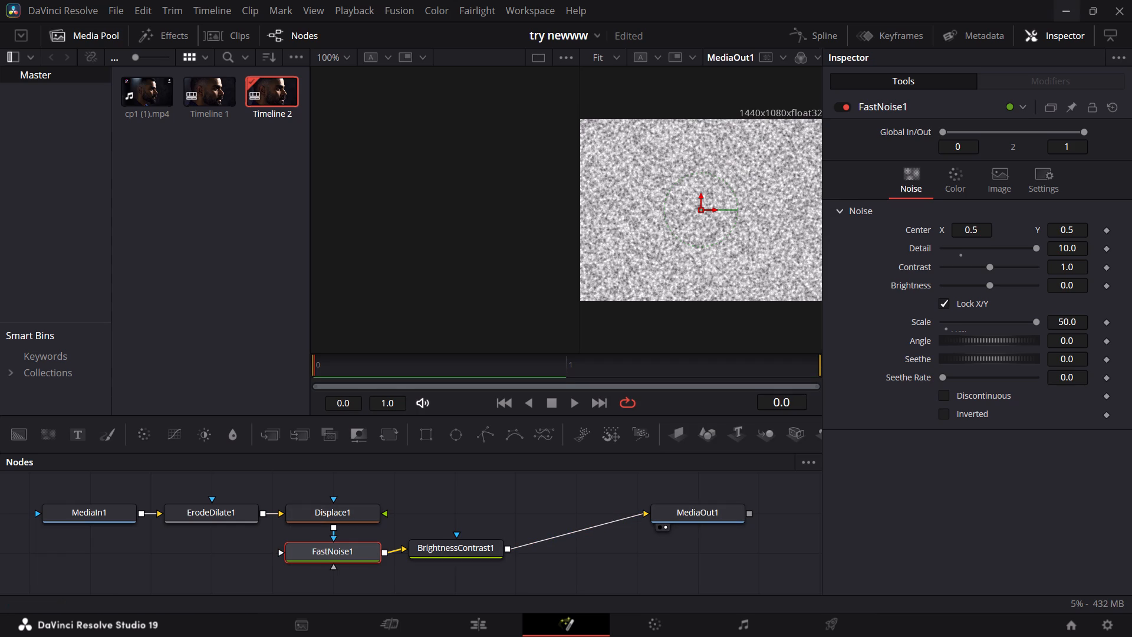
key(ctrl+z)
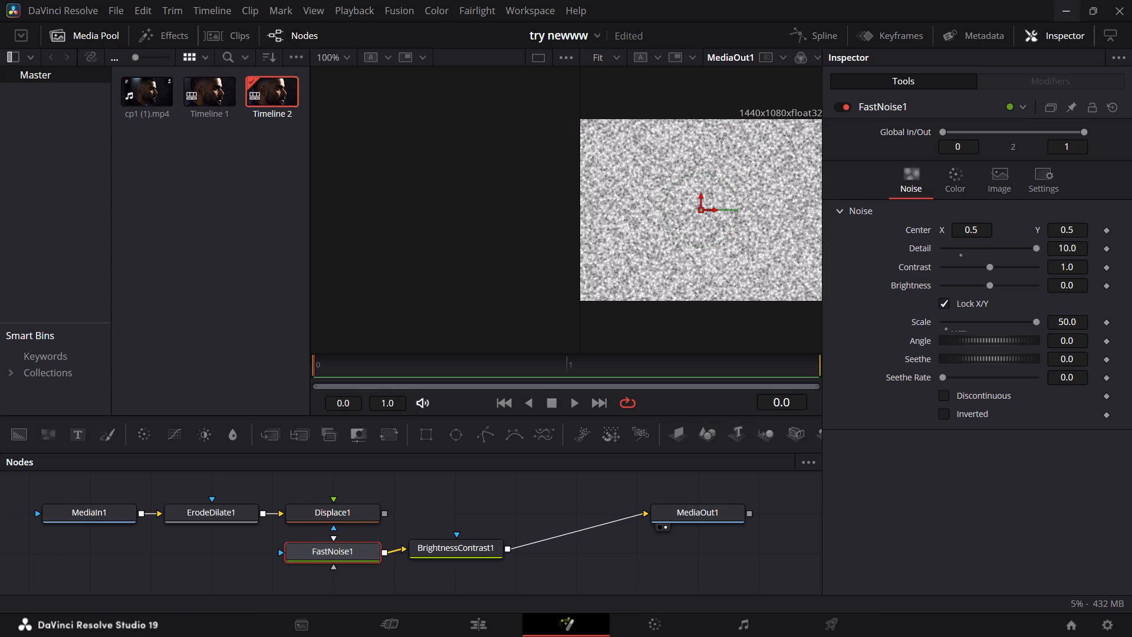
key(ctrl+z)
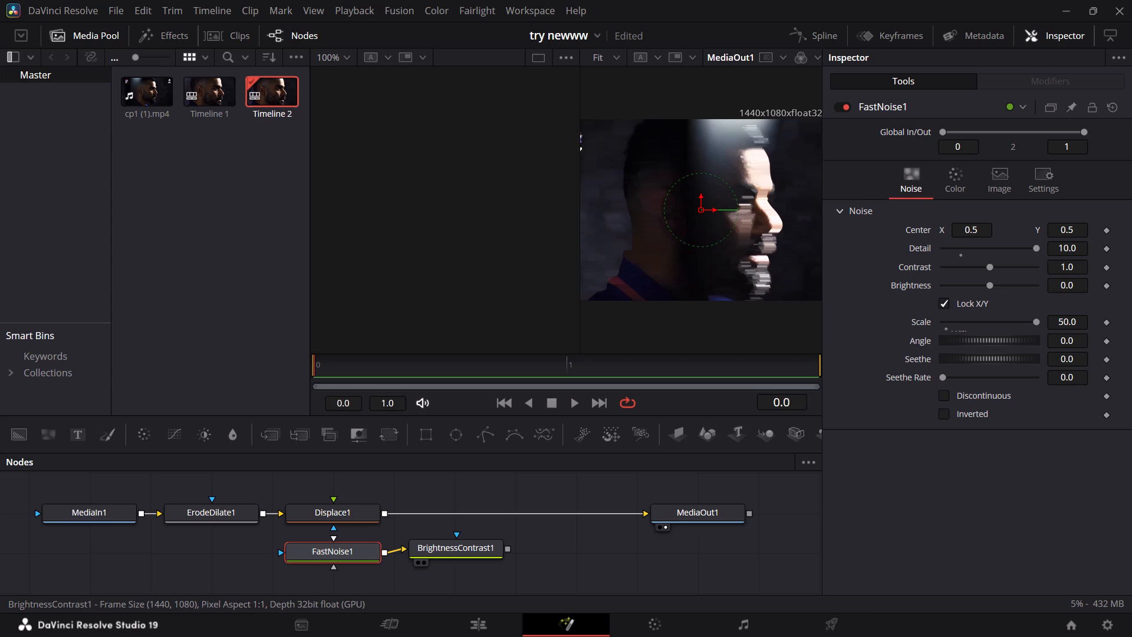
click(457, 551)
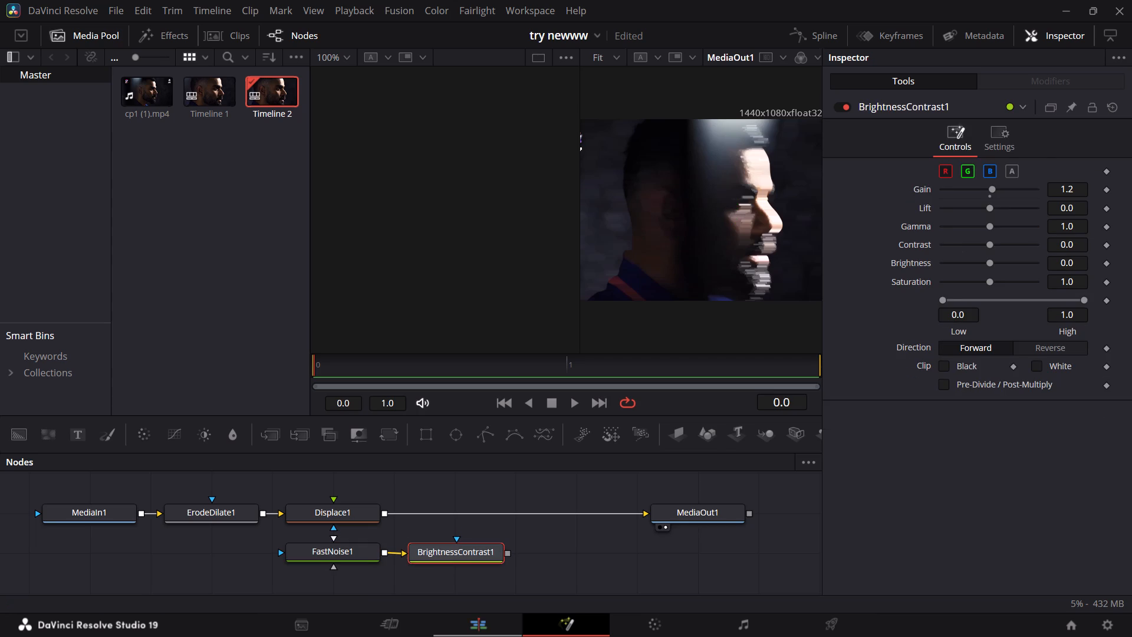
Play back and scrub Timeline 2 around the adjustment clip to examine the transition at the cut between the two clips.
click(481, 622)
drag(508, 366, 223, 383)
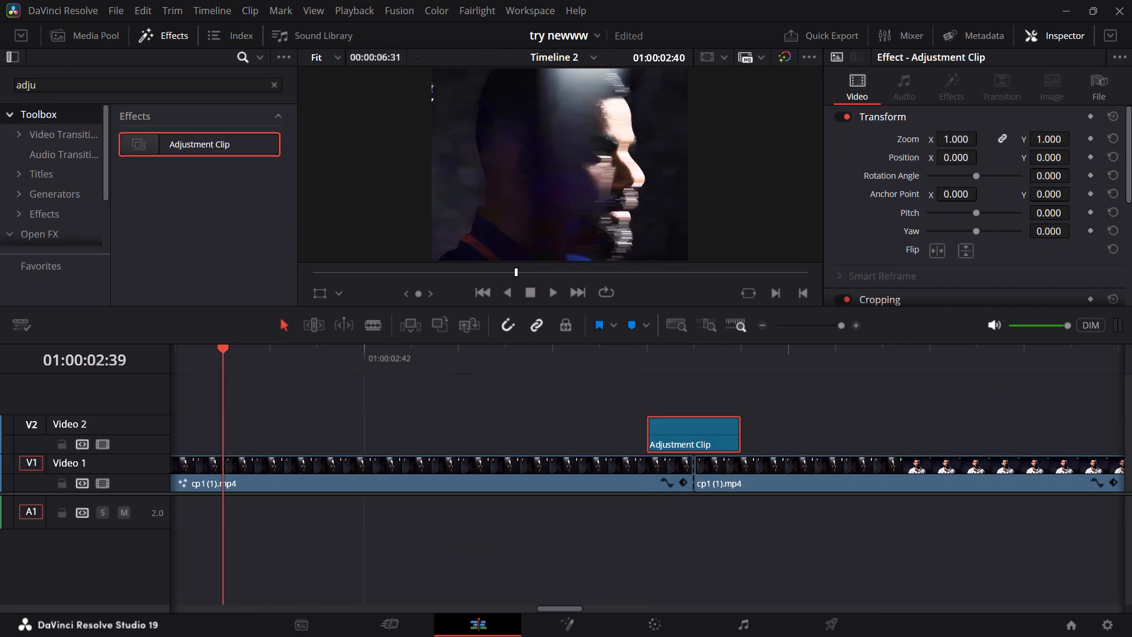
drag(223, 383, 215, 383)
key(space)
key(space)
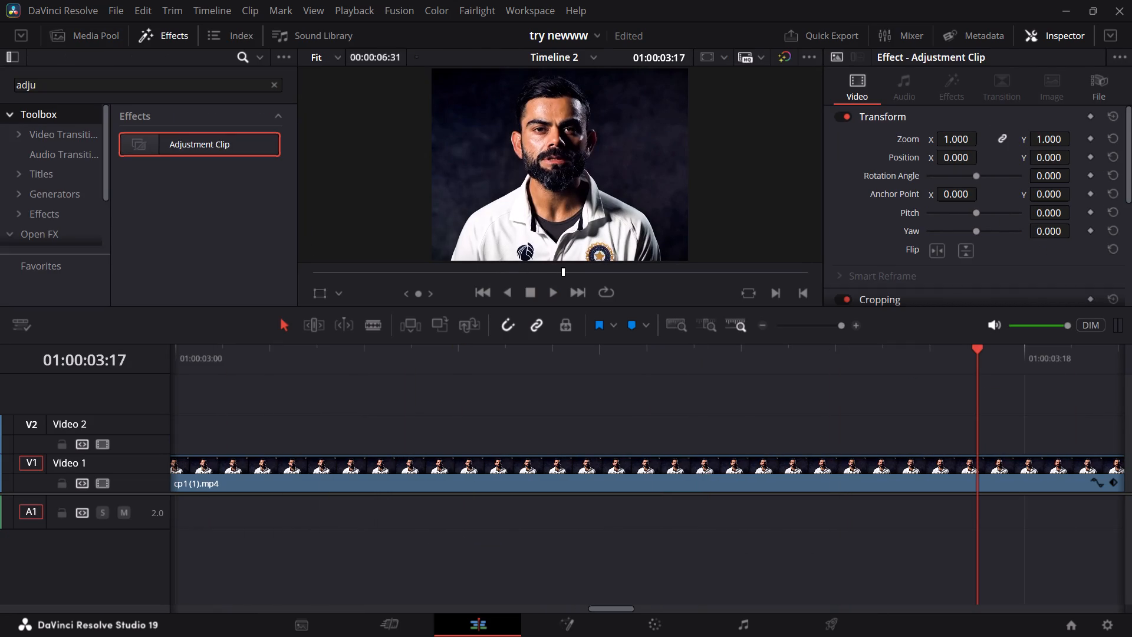
click(771, 323)
triple_click(765, 325)
click(765, 325)
drag(470, 357, 310, 370)
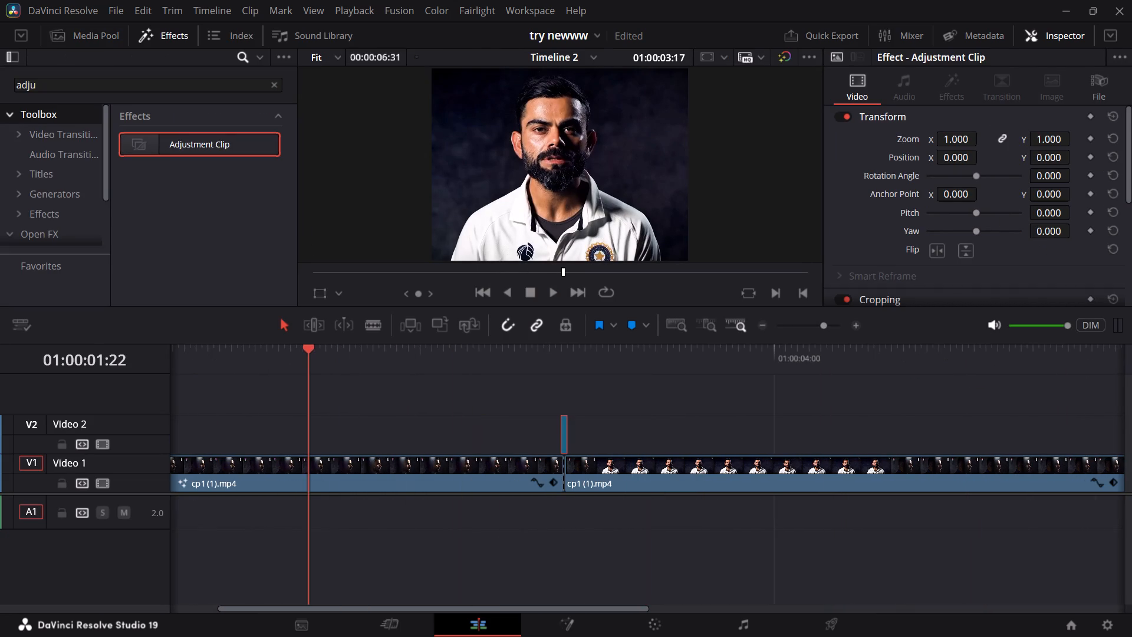
key(space)
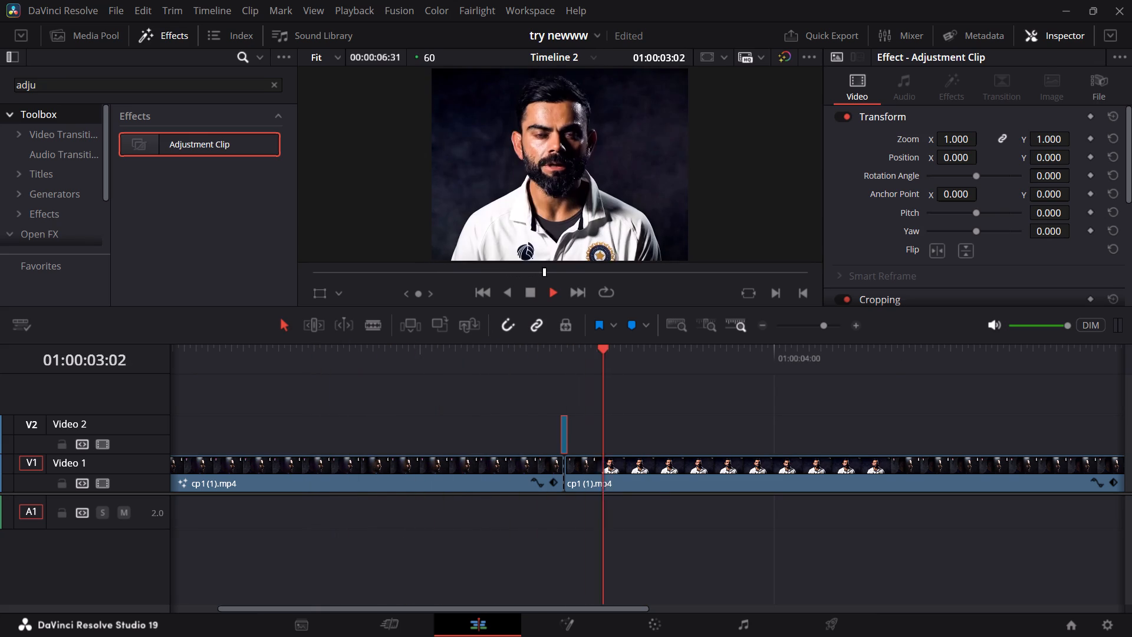
key(space)
drag(442, 356, 307, 365)
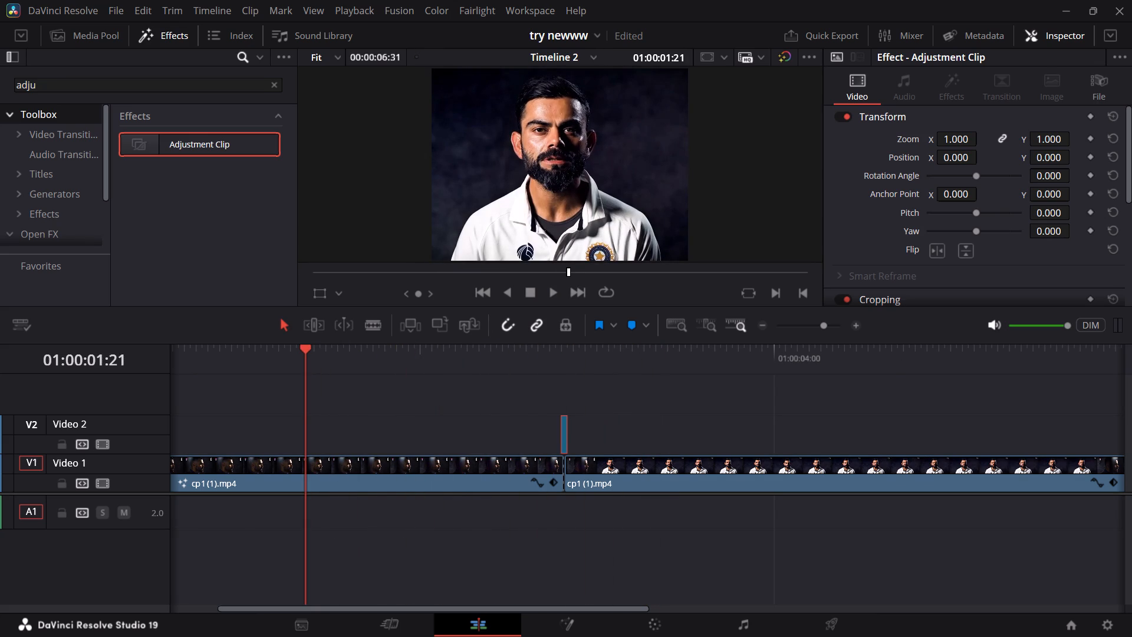
click(389, 360)
click(568, 357)
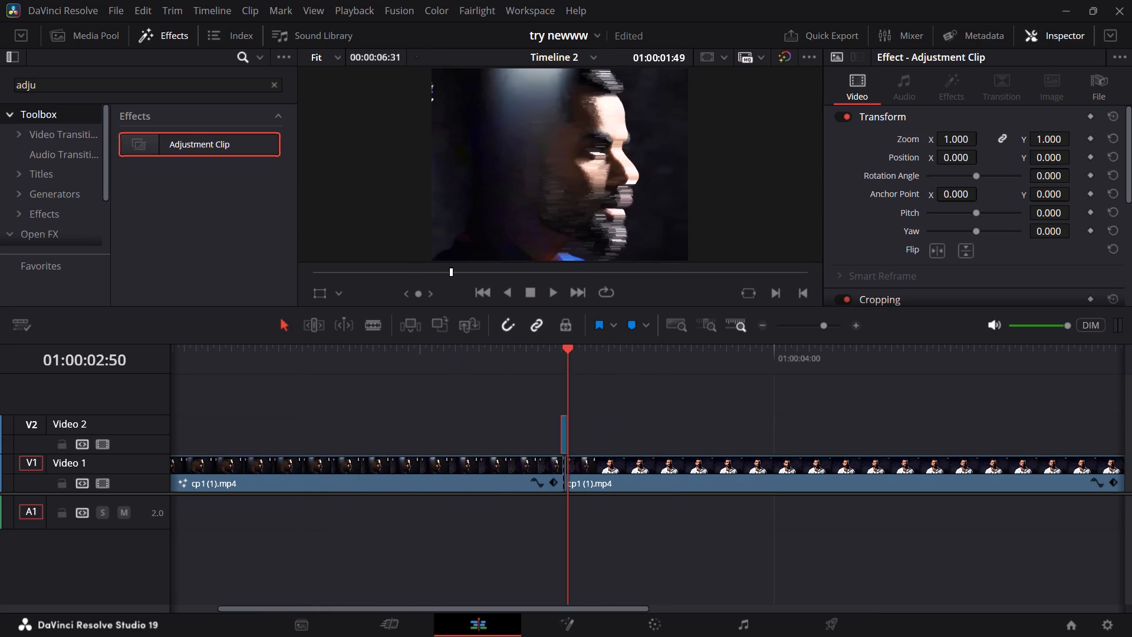
click(562, 362)
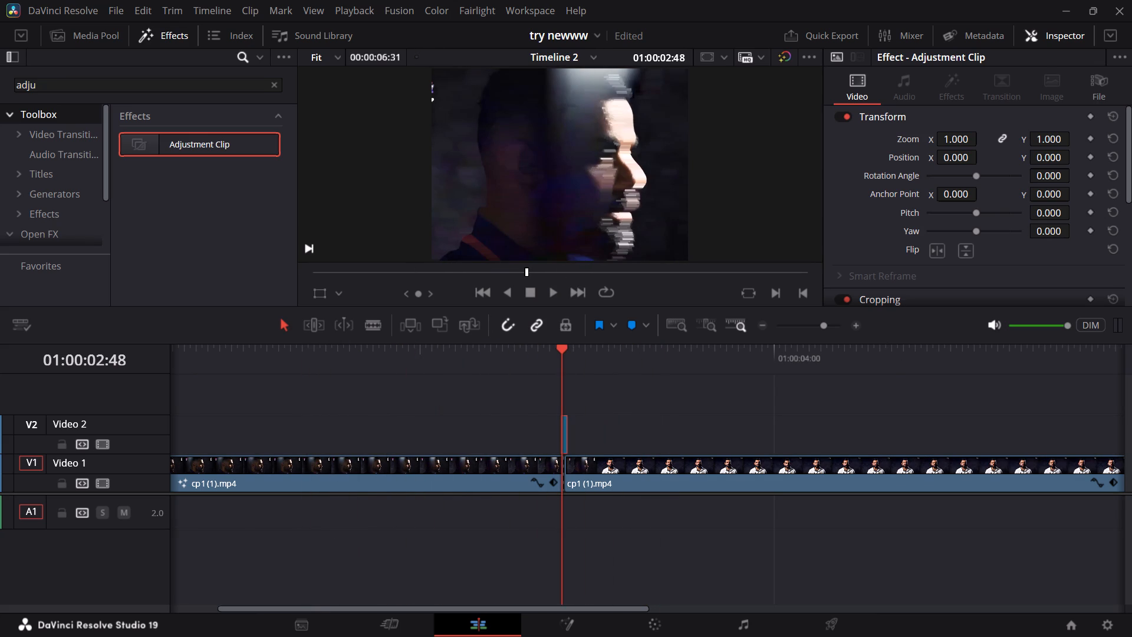
Delete the ErodeDilate1, Displace1, FastNoise1 and BrightnessContrast1 nodes from the first cp1 (1).mp4 clip's Fusion composition.
triple_click(853, 326)
click(552, 463)
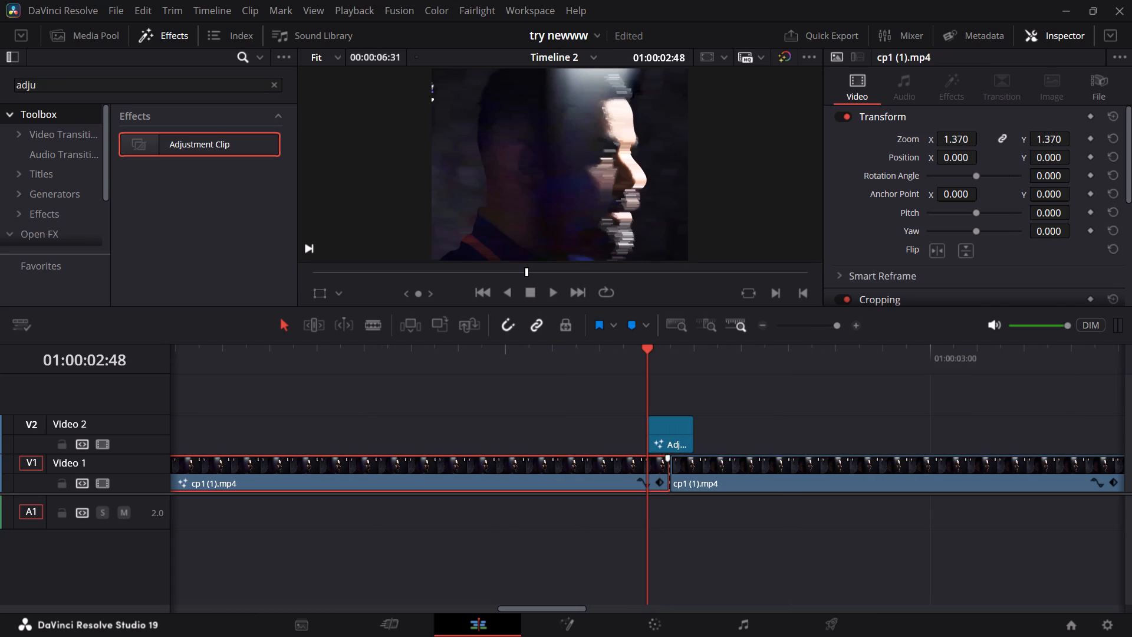
click(575, 615)
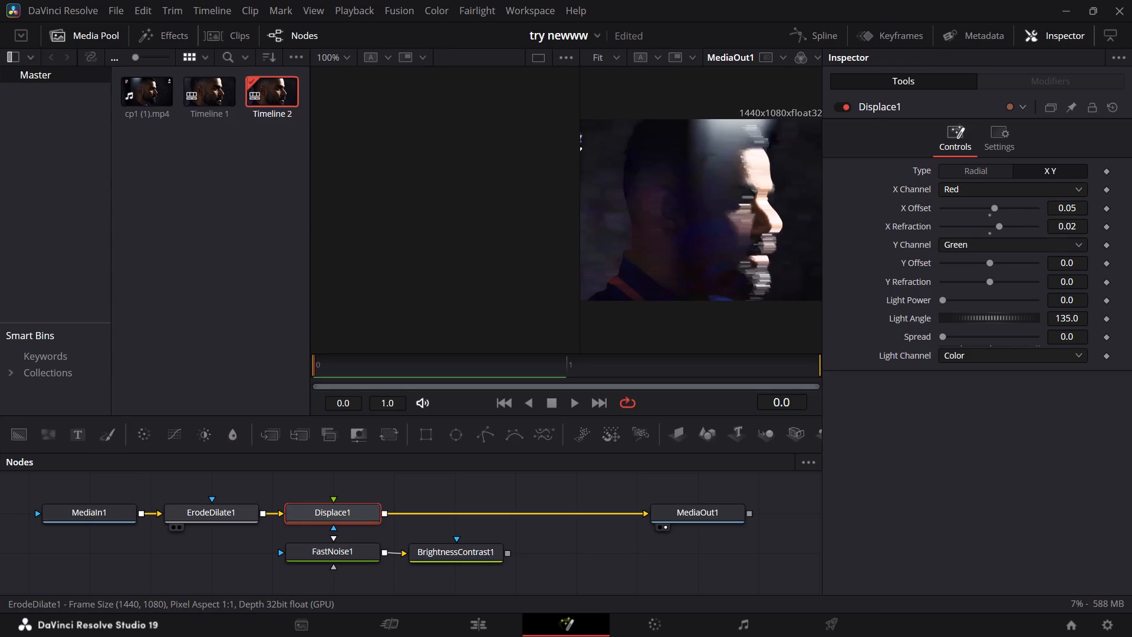
click(229, 518)
key(BackSpace)
click(338, 515)
key(BackSpace)
click(334, 543)
click(334, 549)
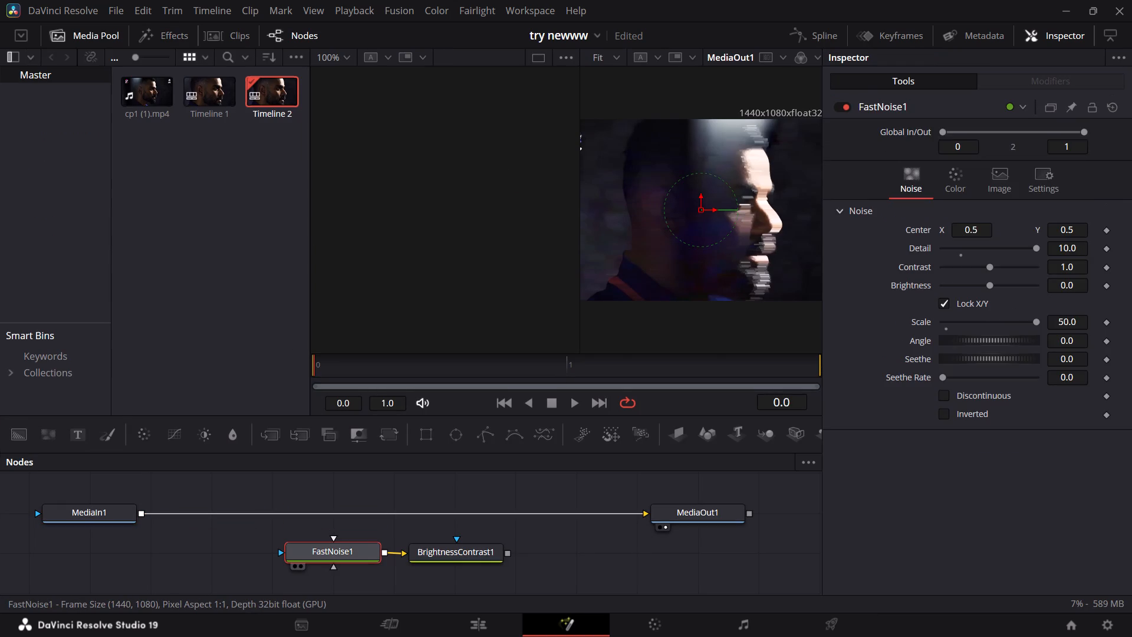
key(BackSpace)
click(475, 558)
key(BackSpace)
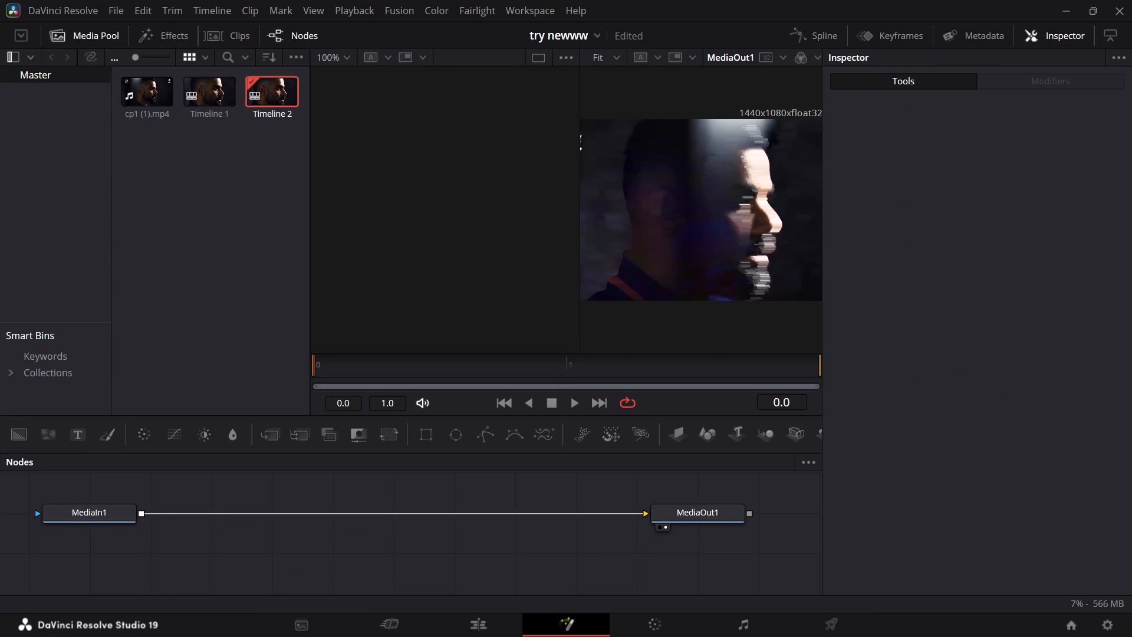
Return to Timeline 2 and play the first cp1 (1).mp4 clip from near its start to check the cleared effect.
click(468, 619)
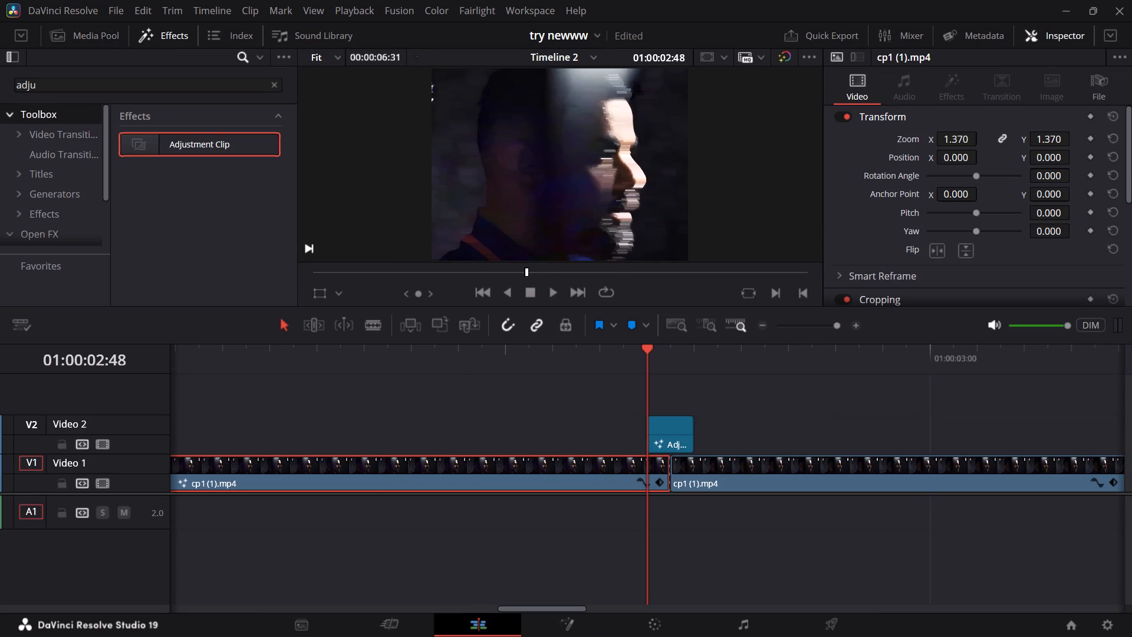
click(470, 366)
drag(413, 365, 254, 366)
click(162, 369)
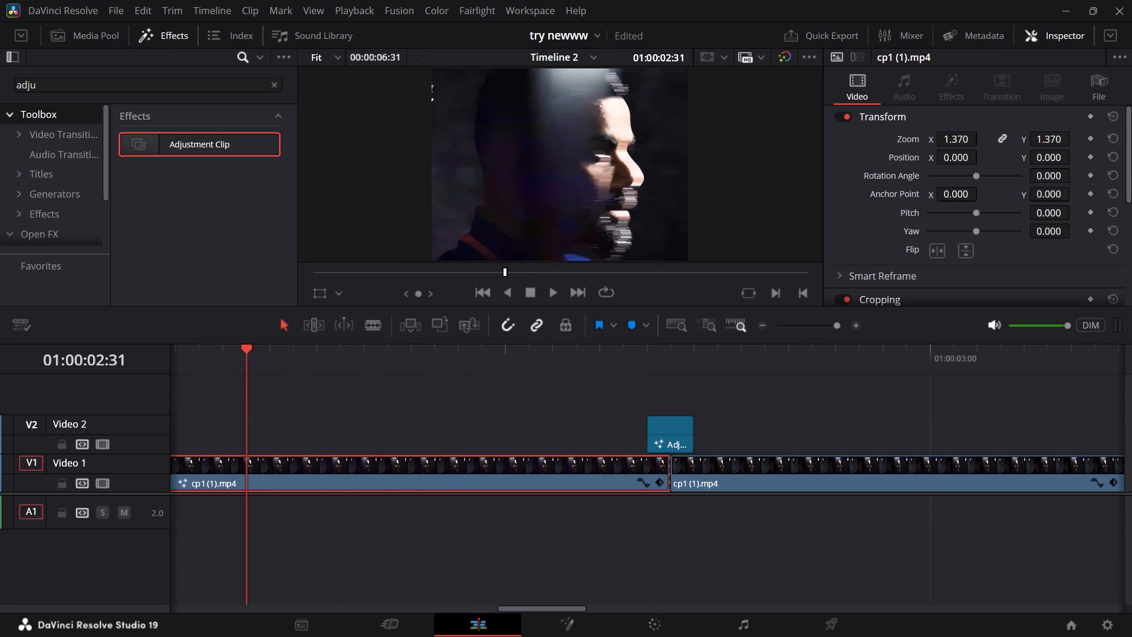
triple_click(761, 327)
drag(390, 368, 163, 369)
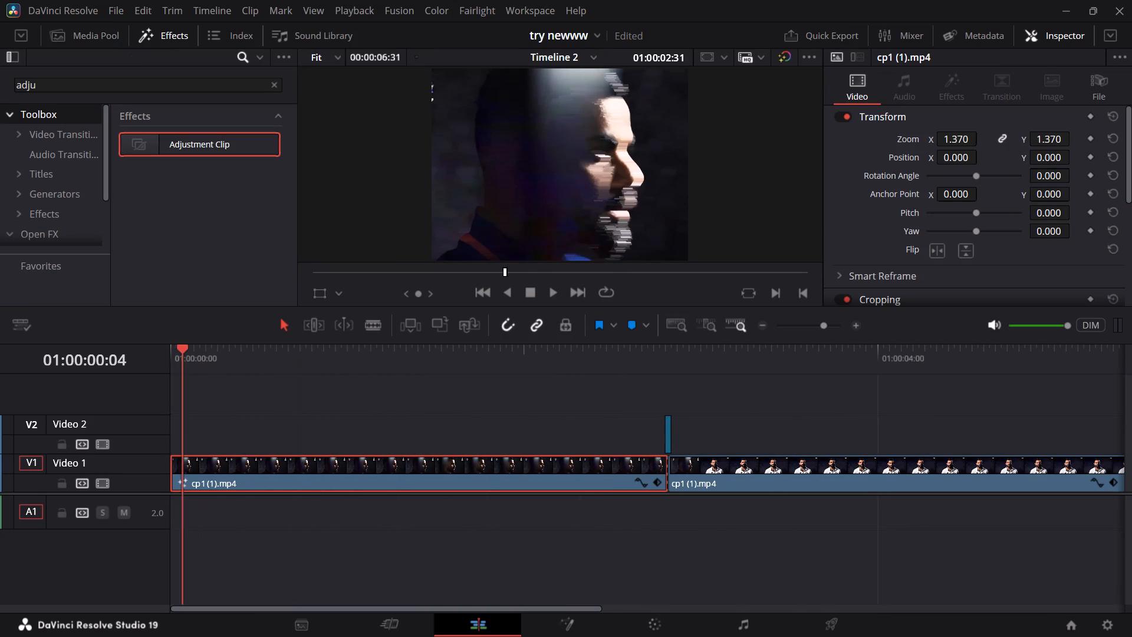
drag(163, 369, 157, 369)
key(space)
key(space)
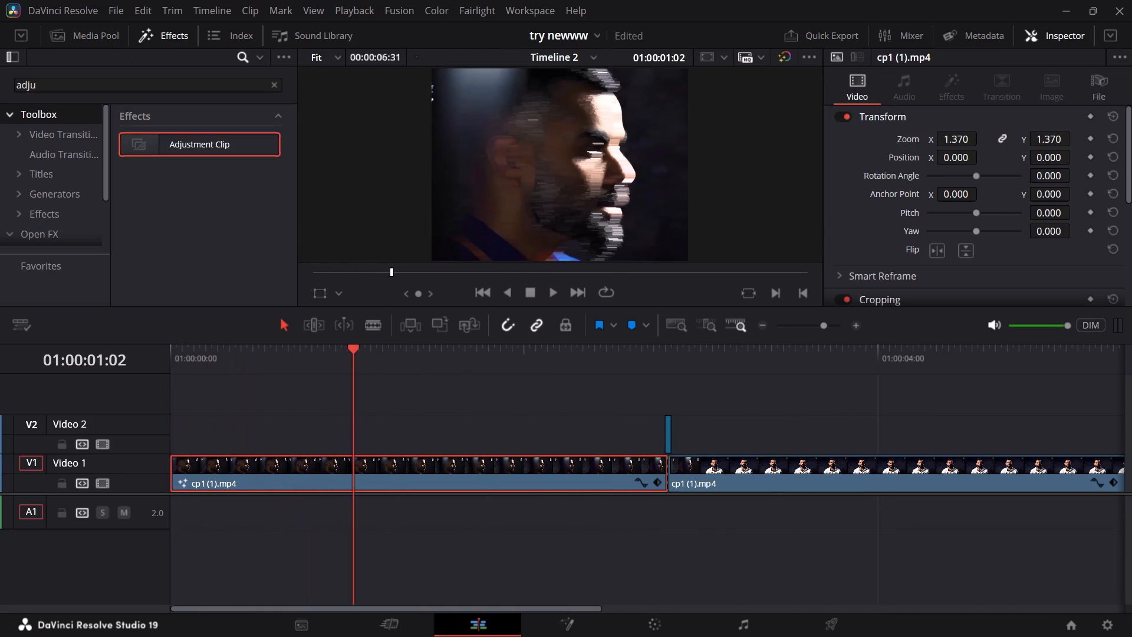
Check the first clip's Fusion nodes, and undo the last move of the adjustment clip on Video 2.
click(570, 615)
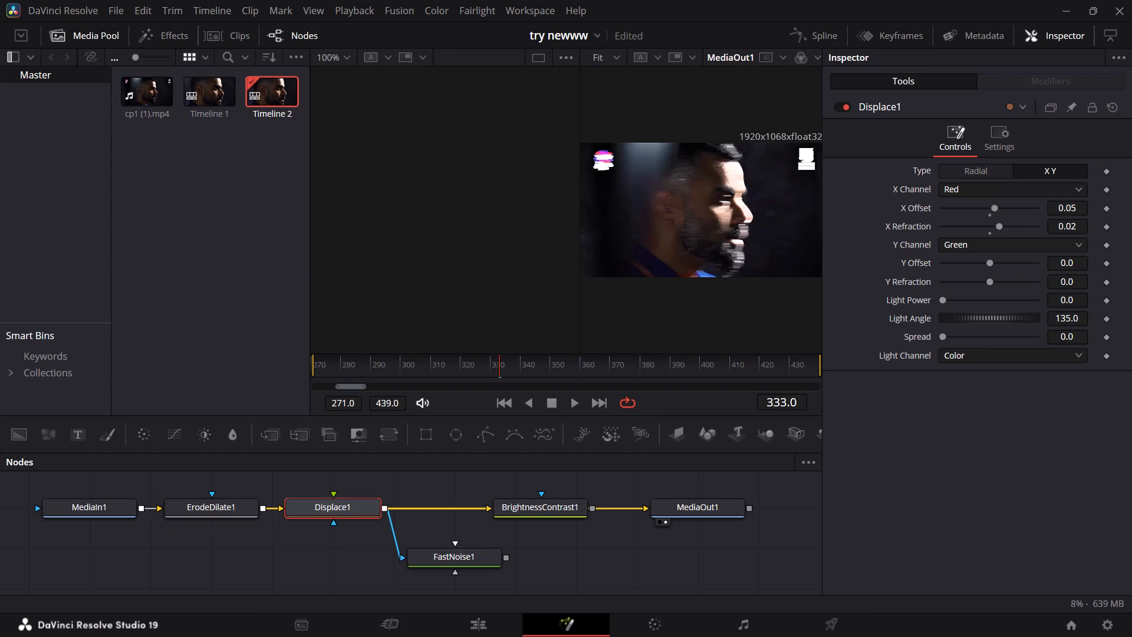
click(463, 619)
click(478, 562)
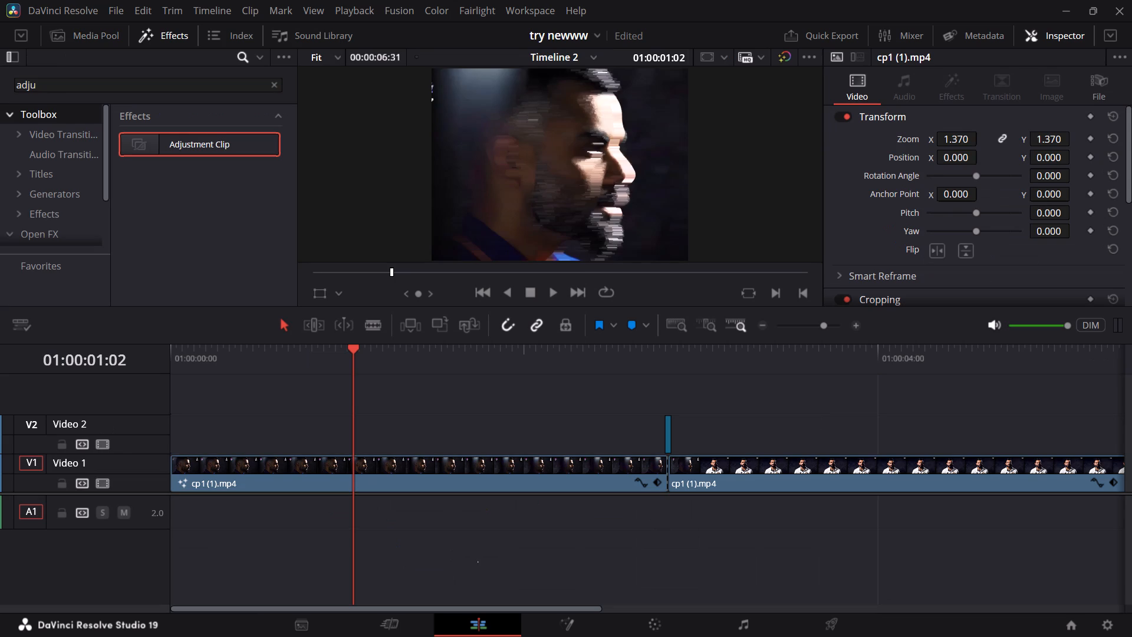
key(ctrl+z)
Delete the ErodeDilate1, Displace1, BrightnessContrast1 and FastNoise1 nodes from the first cp1 (1).mp4 clip's Fusion composition and return to Timeline 2.
click(564, 620)
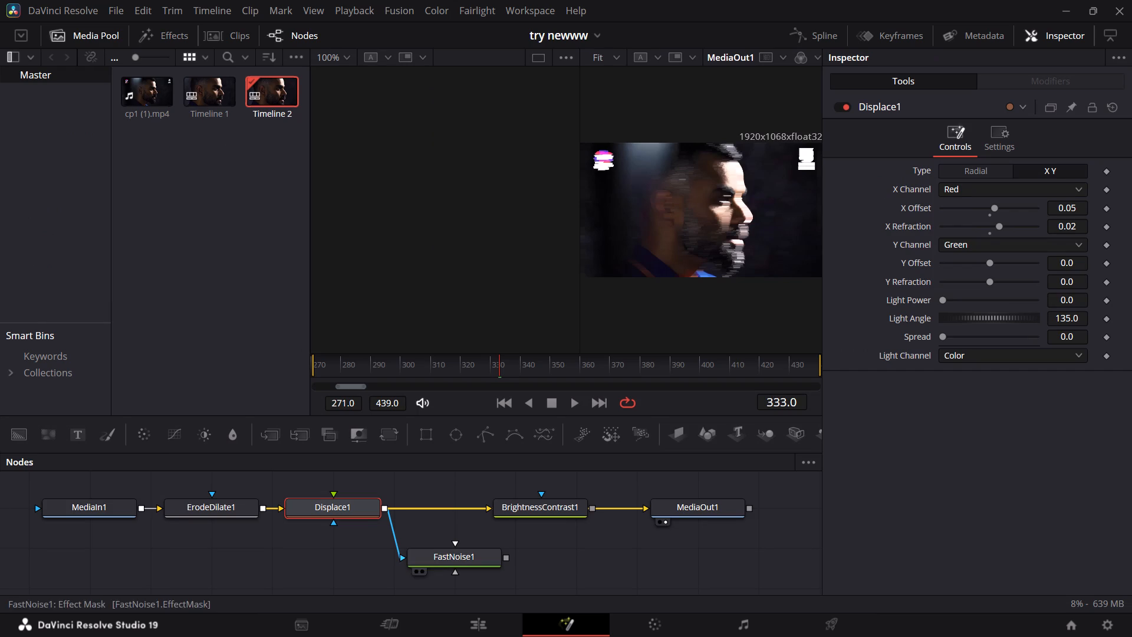
click(218, 512)
key(BackSpace)
click(319, 509)
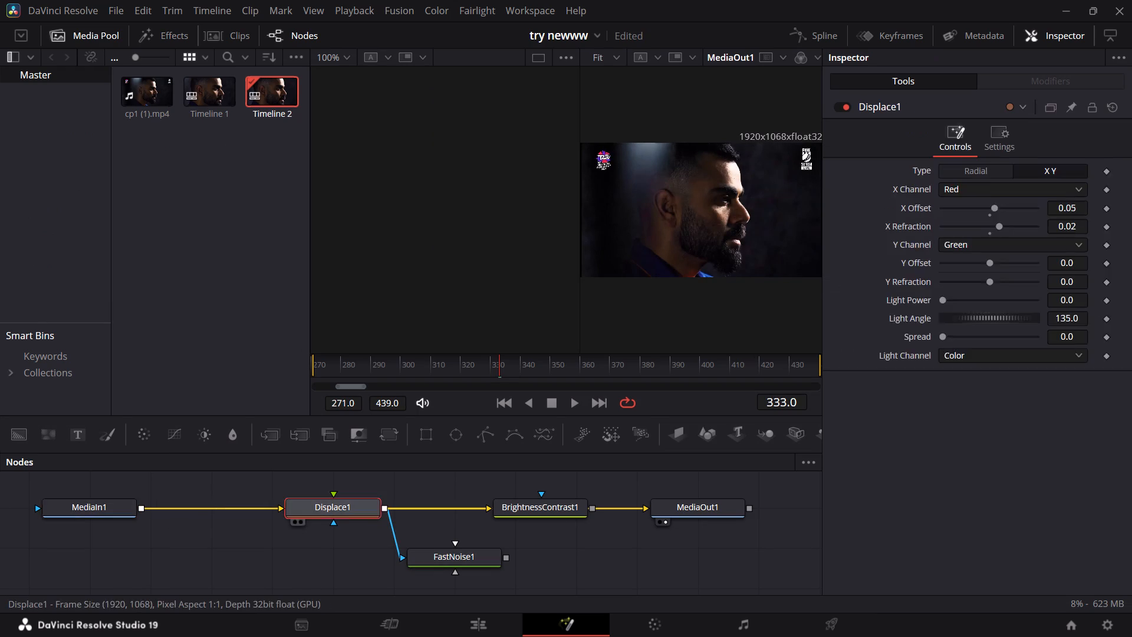
key(BackSpace)
click(514, 500)
key(BackSpace)
click(450, 555)
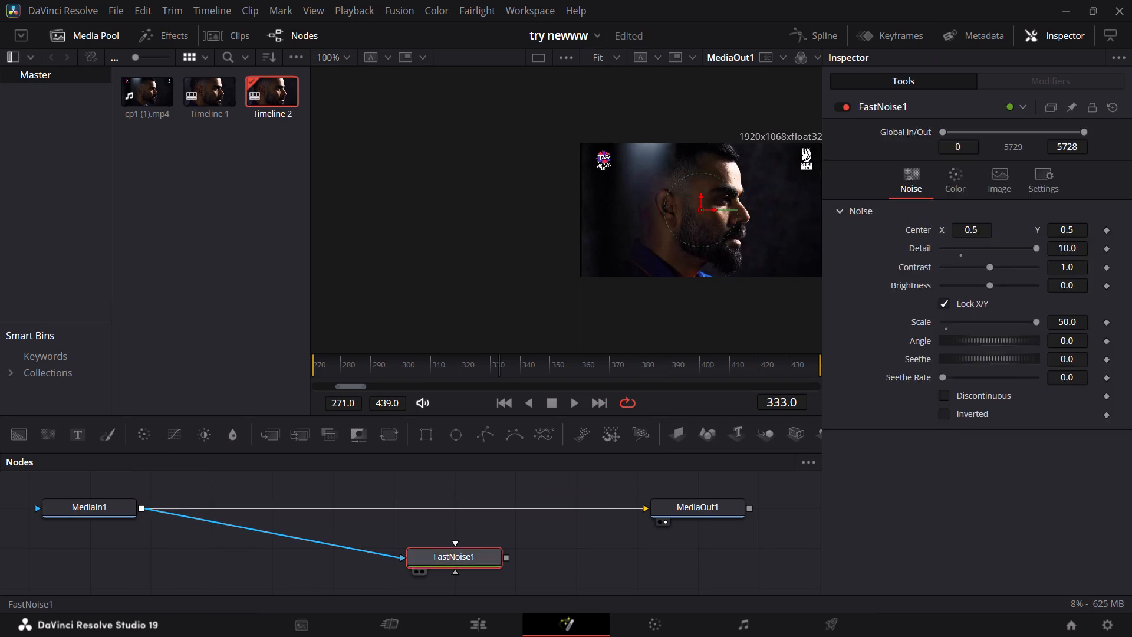
key(BackSpace)
click(486, 617)
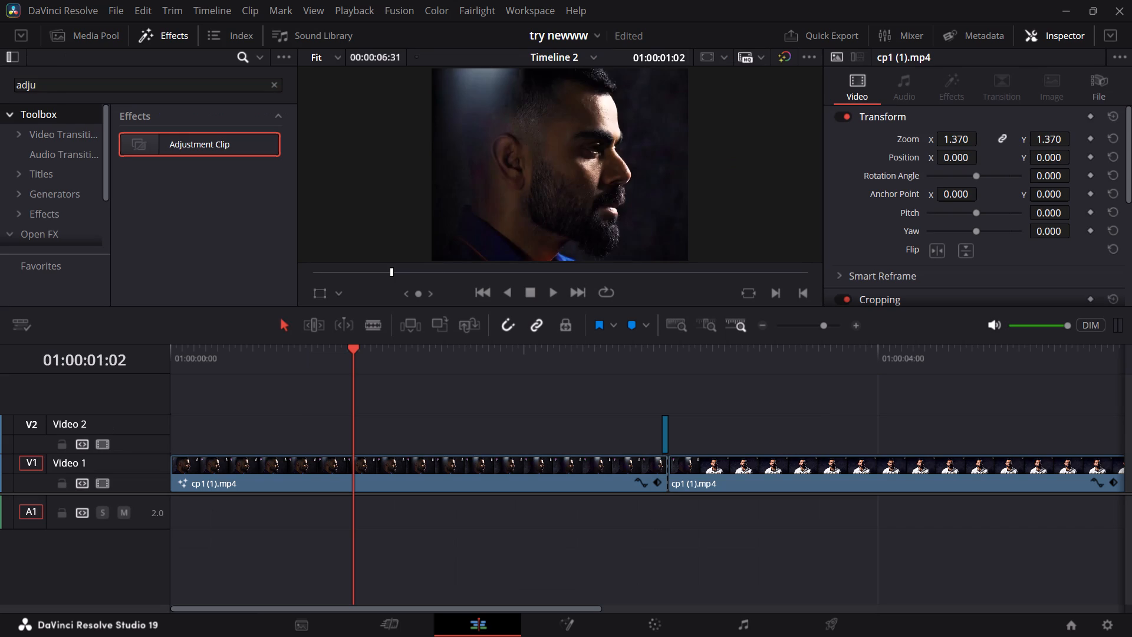
Move the Video 2 adjustment clip one frame later so it straddles the cut, starting at 01:00:02:48.
click(667, 359)
click(662, 359)
key(space)
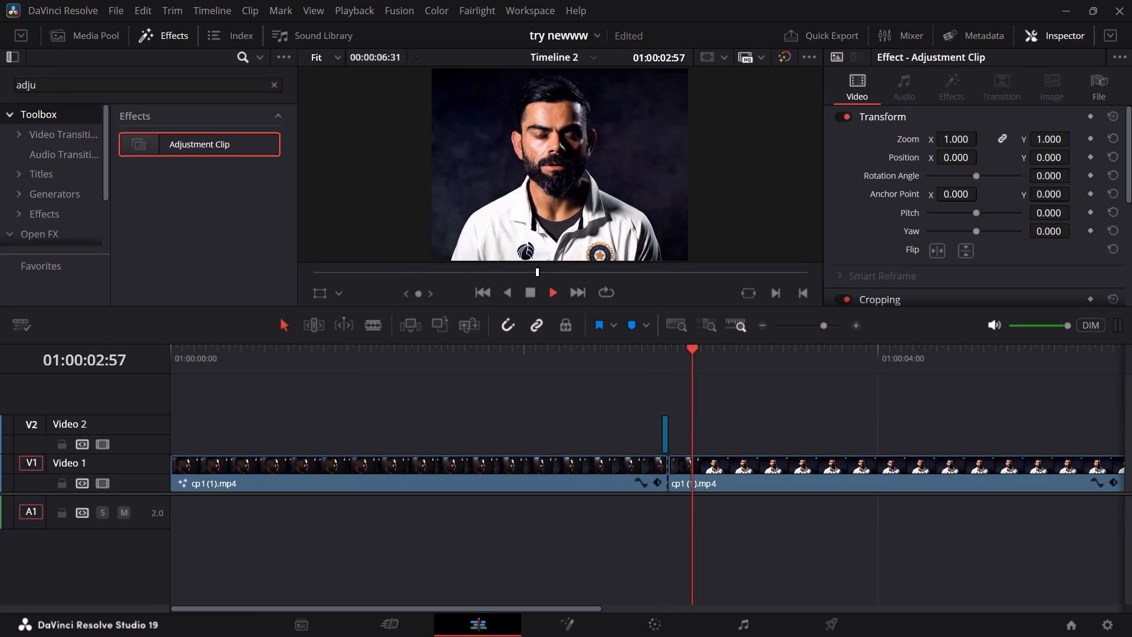
key(space)
triple_click(851, 325)
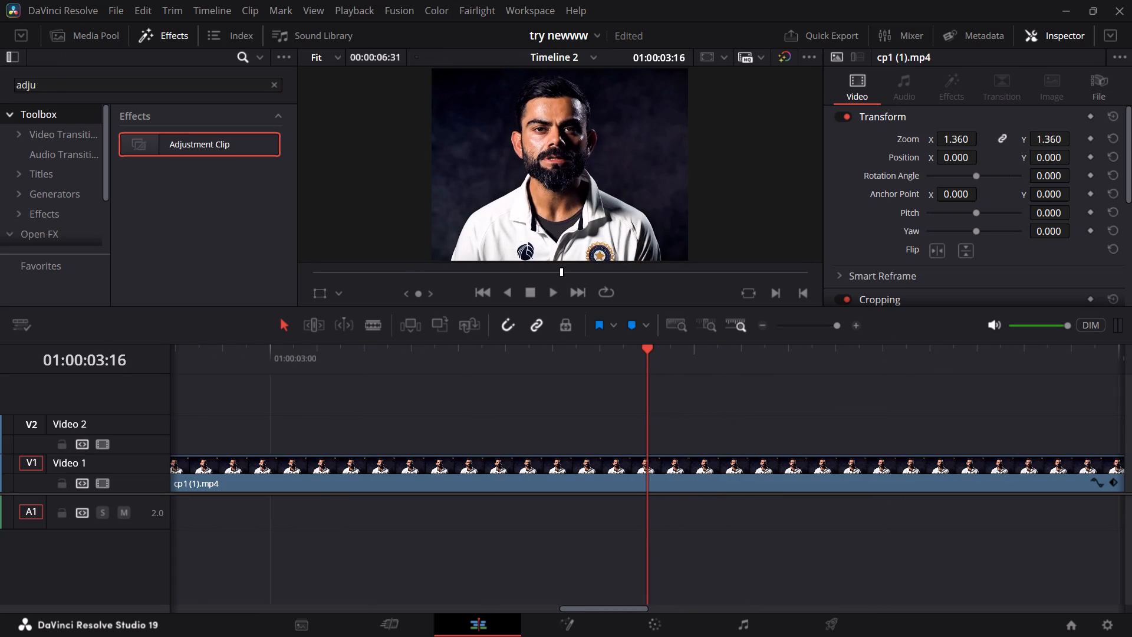
scroll(448, 429, down, 6)
scroll(448, 429, up, 8)
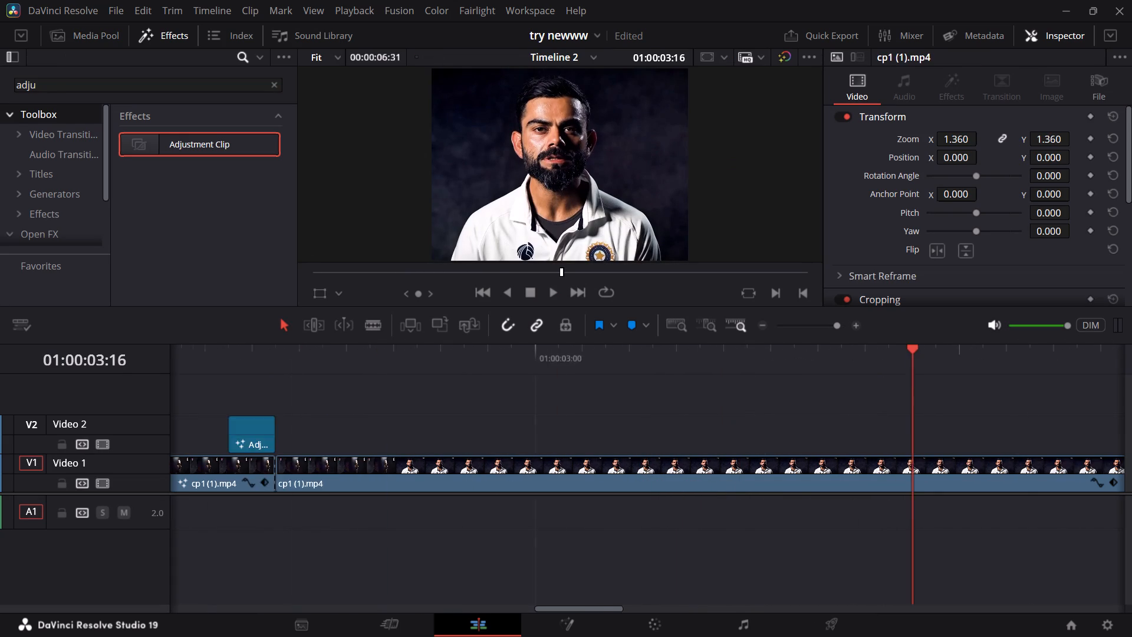
scroll(448, 432, up, 7)
drag(781, 439, 794, 441)
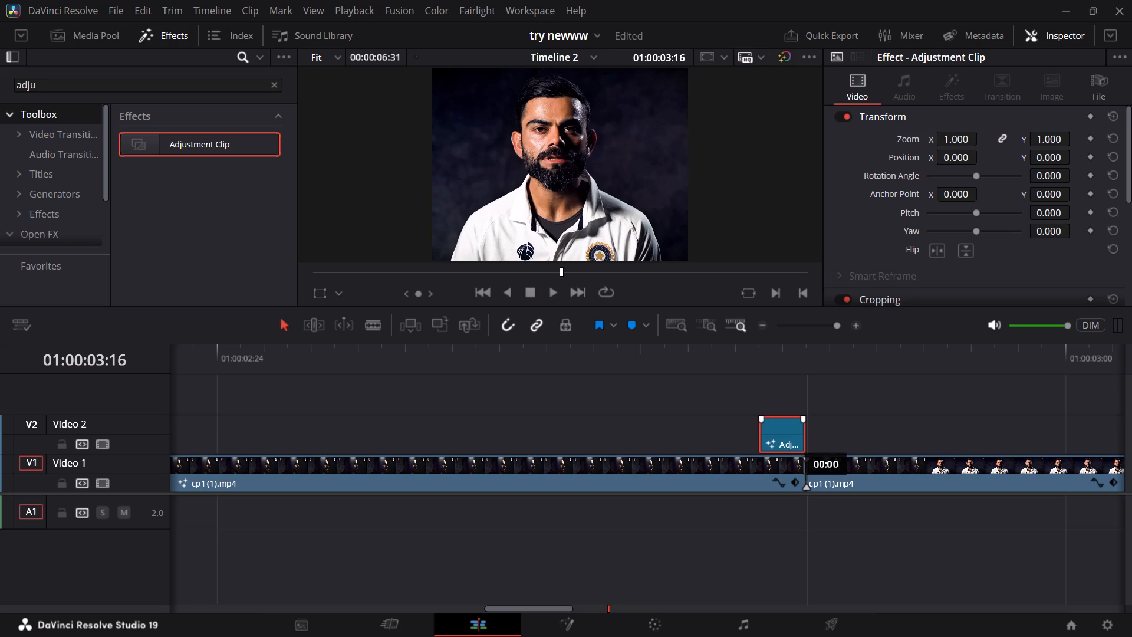
drag(794, 441, 811, 441)
Play back Timeline 2 across the adjustment clip to check the transition, and return the playhead to 01:00:02:48.
click(783, 353)
key(space)
key(space)
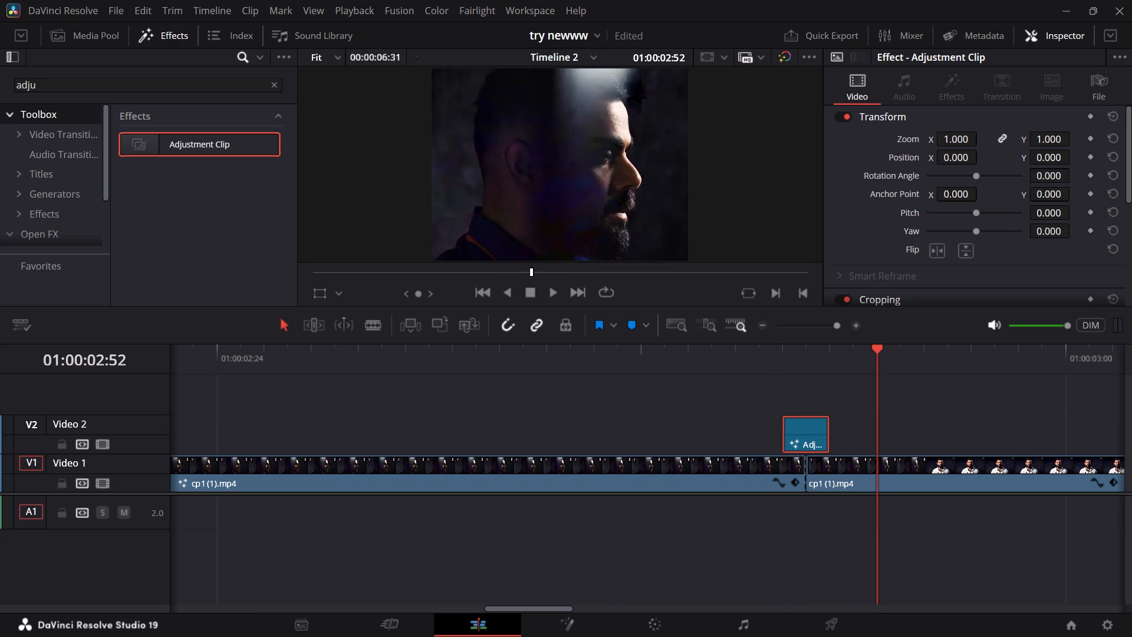
click(779, 356)
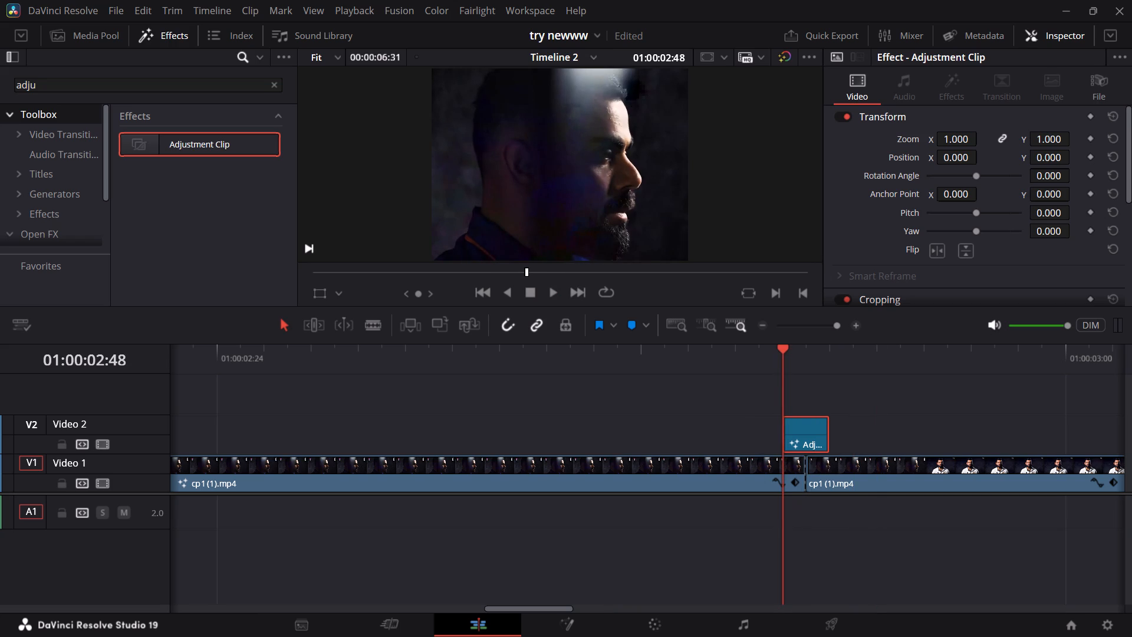